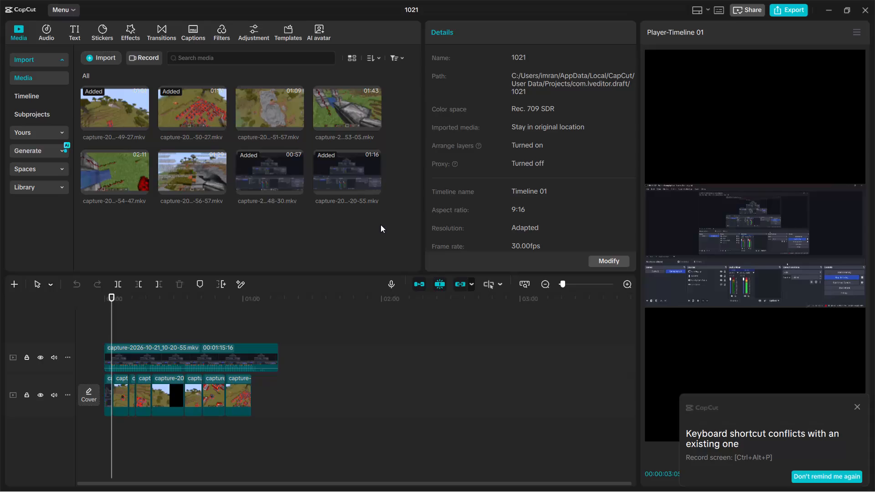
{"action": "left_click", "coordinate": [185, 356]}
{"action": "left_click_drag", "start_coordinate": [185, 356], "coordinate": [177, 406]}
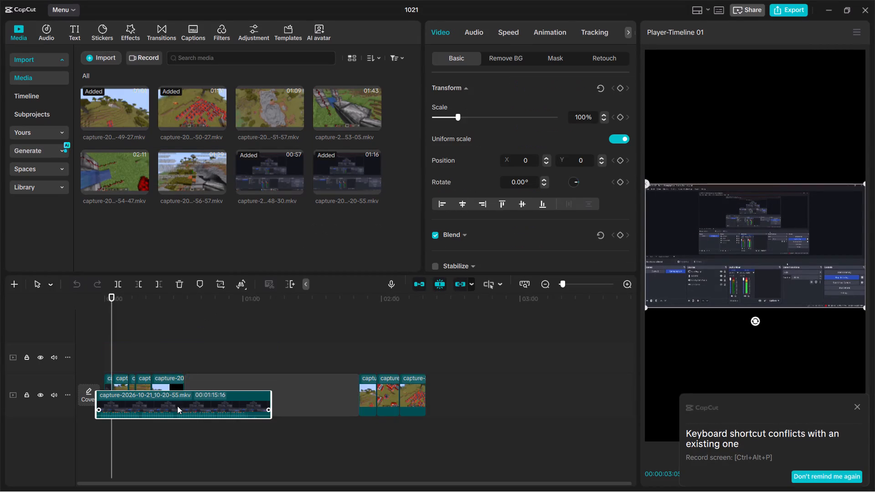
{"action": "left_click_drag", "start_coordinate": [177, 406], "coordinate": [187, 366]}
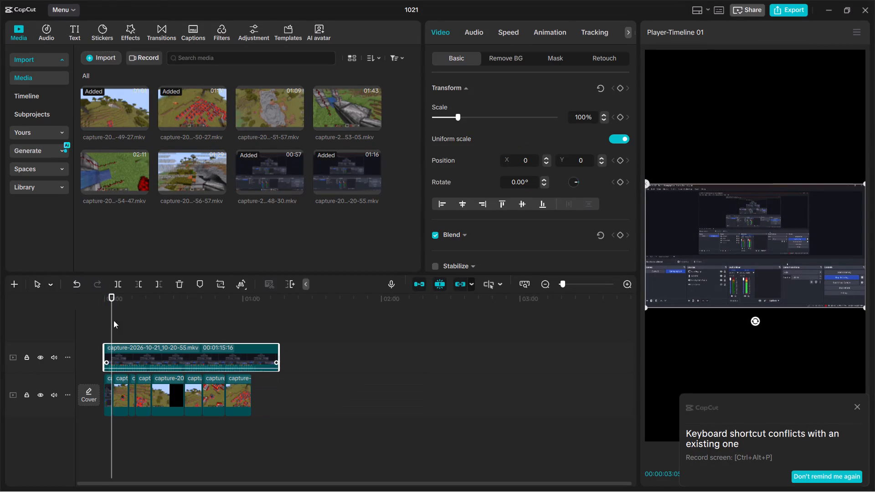
Delete the very short first clip at the beginning of the main track.
{"action": "left_click_drag", "start_coordinate": [115, 312], "coordinate": [105, 374]}
{"action": "key", "text": "space"}
{"action": "key", "text": "space"}
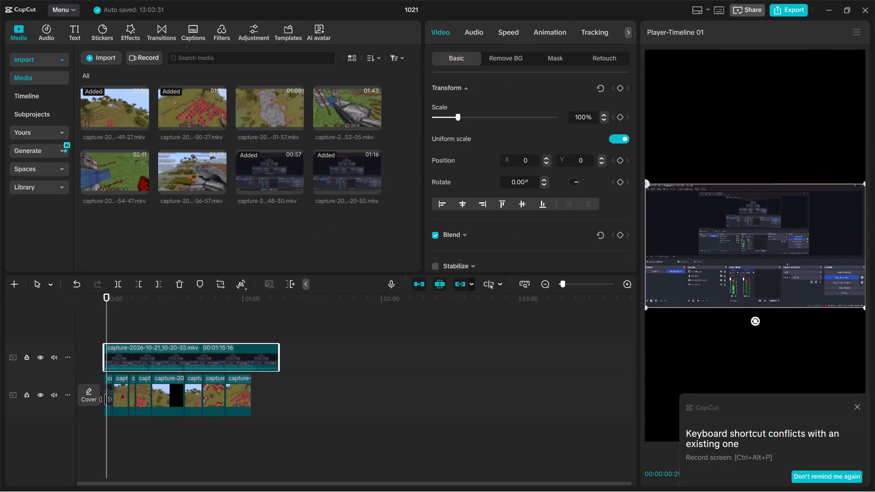
{"action": "left_click", "coordinate": [105, 400]}
{"action": "key", "text": "BackSpace"}
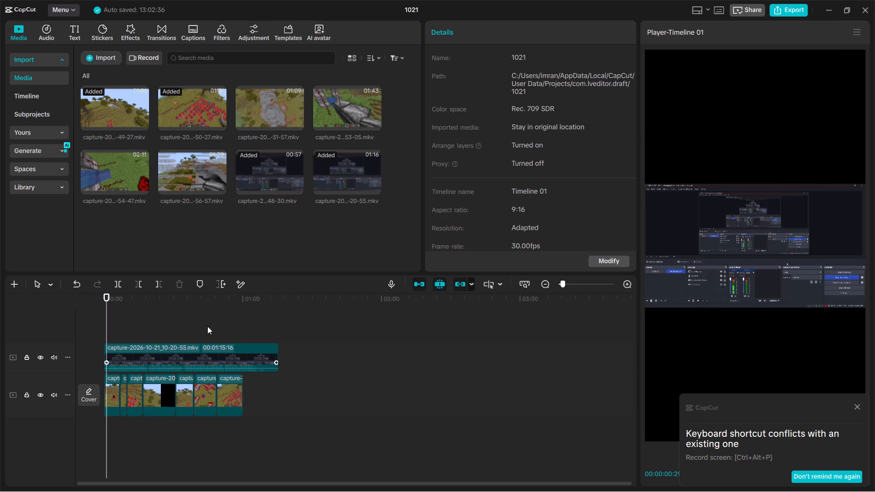
Trim off the start of the capture-2026-10-21_10-20-55 clip up to about 00:00:01:25 on the timeline.
{"action": "key", "text": "space"}
{"action": "key", "text": "space"}
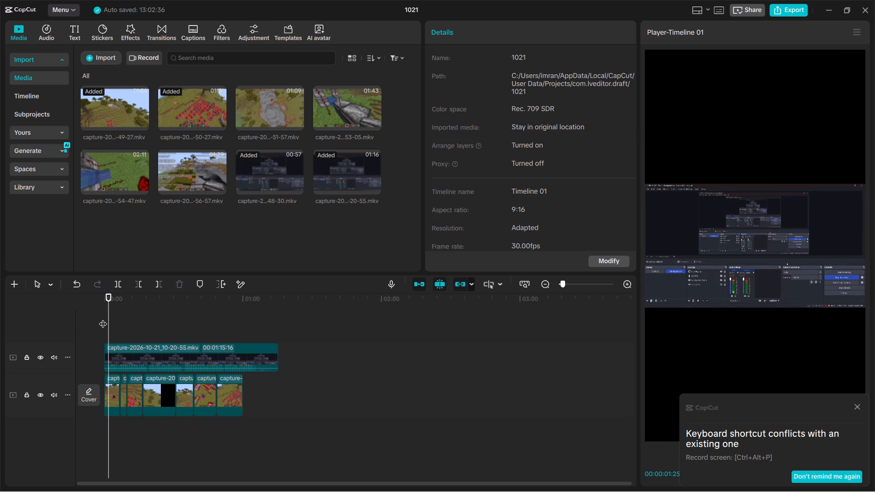
{"action": "key", "text": "ctrl+plus"}
{"action": "key", "text": "ctrl+plus"}
{"action": "key", "text": "ctrl+plus"}
{"action": "key", "text": "ctrl+plus"}
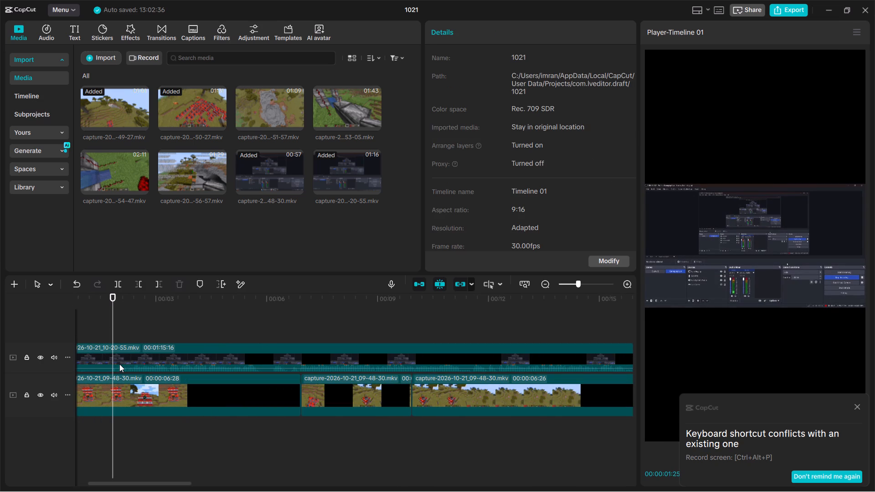
{"action": "left_click", "coordinate": [108, 350]}
{"action": "left_click", "coordinate": [137, 277]}
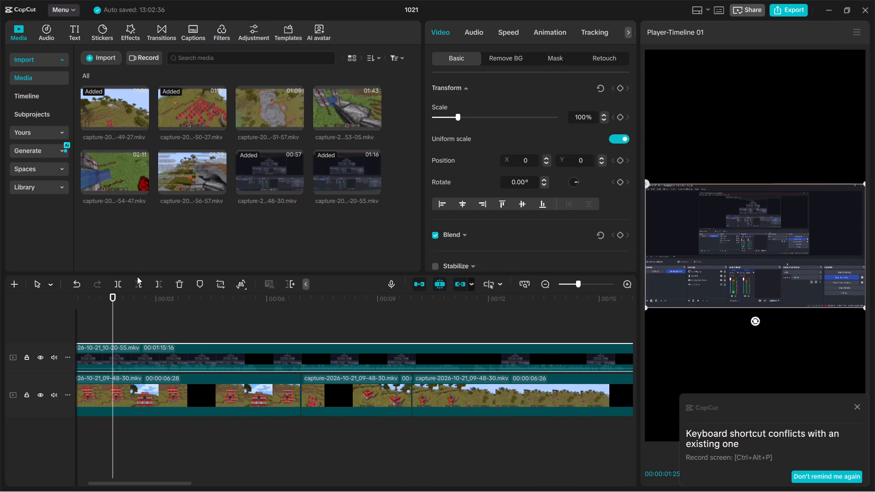
{"action": "left_click", "coordinate": [137, 280]}
Move the trimmed capture-2026-10-21_10-20-55 clip to the very start of the timeline.
{"action": "left_click_drag", "start_coordinate": [113, 326], "coordinate": [20, 326]}
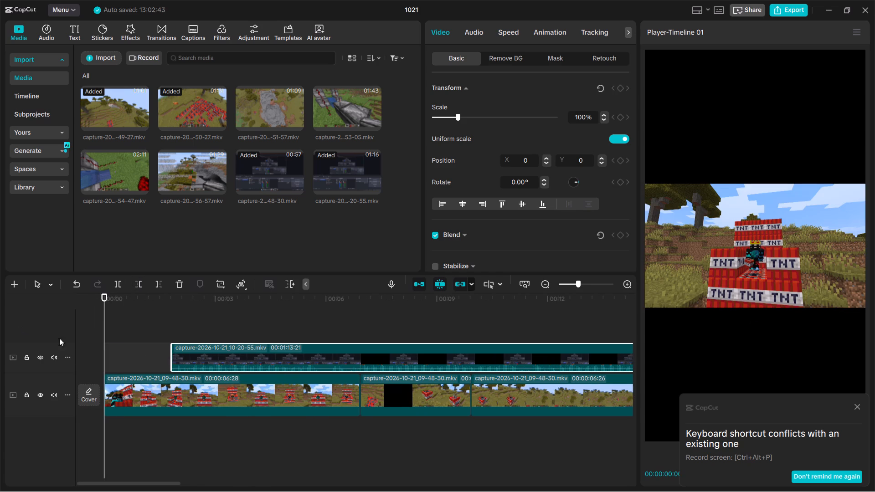
{"action": "left_click_drag", "start_coordinate": [247, 352], "coordinate": [169, 356]}
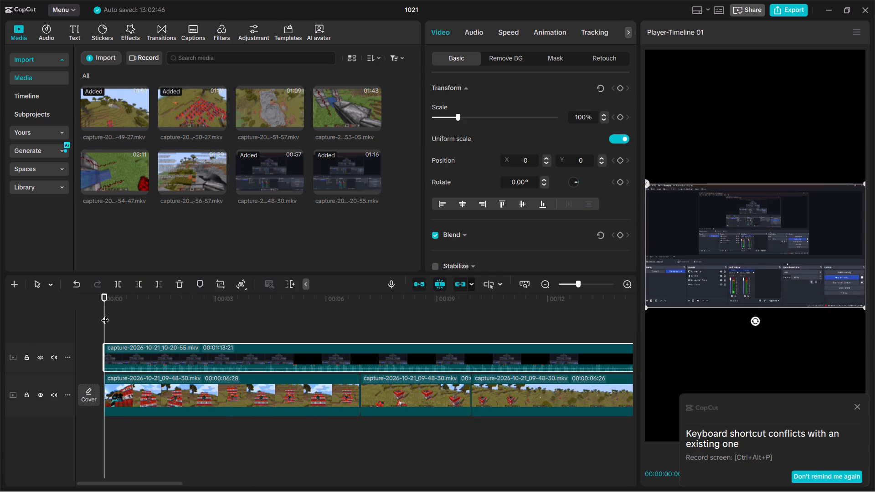
Play back the first few seconds of the capture-2026-10-21_10-20-55 clip repeatedly to locate a cut point.
{"action": "left_click", "coordinate": [105, 314]}
{"action": "key", "text": "space"}
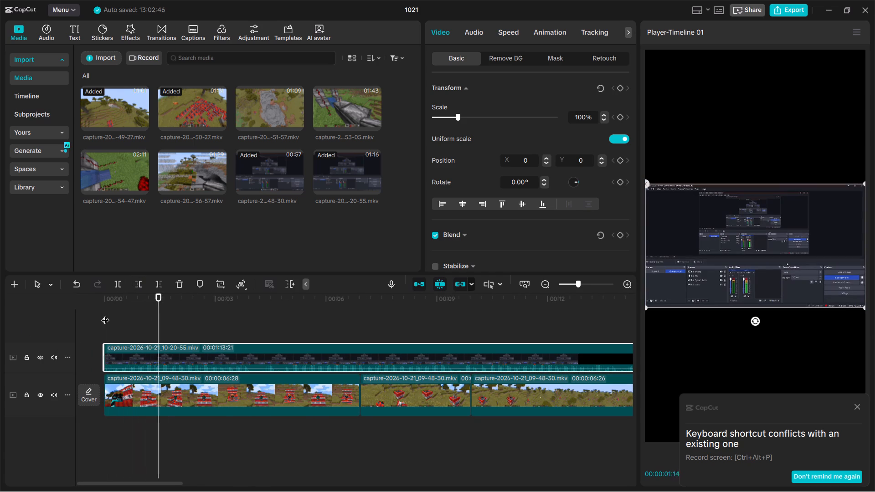
{"action": "key", "text": "space"}
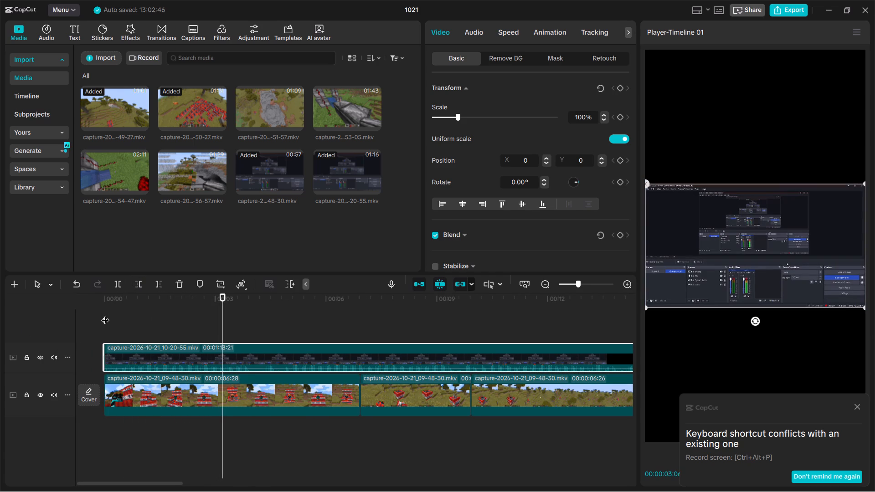
{"action": "key", "text": "space"}
{"action": "key", "text": "space"}
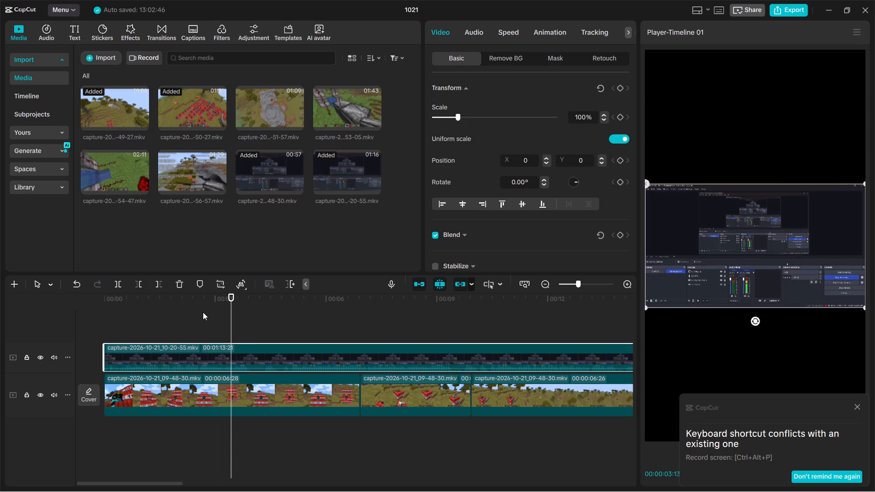
{"action": "key", "text": "space"}
{"action": "key", "text": "space"}
{"action": "left_click", "coordinate": [233, 308]}
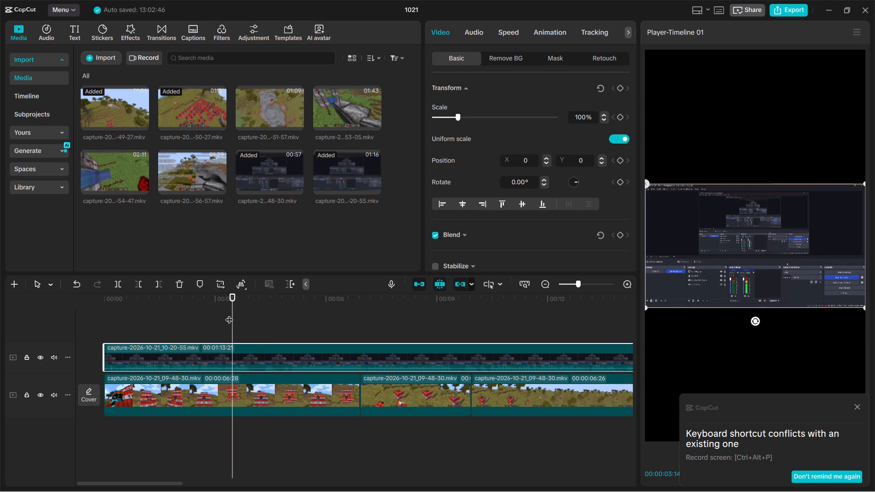
{"action": "left_click", "coordinate": [219, 324]}
{"action": "key", "text": "space"}
{"action": "key", "text": "space"}
{"action": "key", "text": "space"}
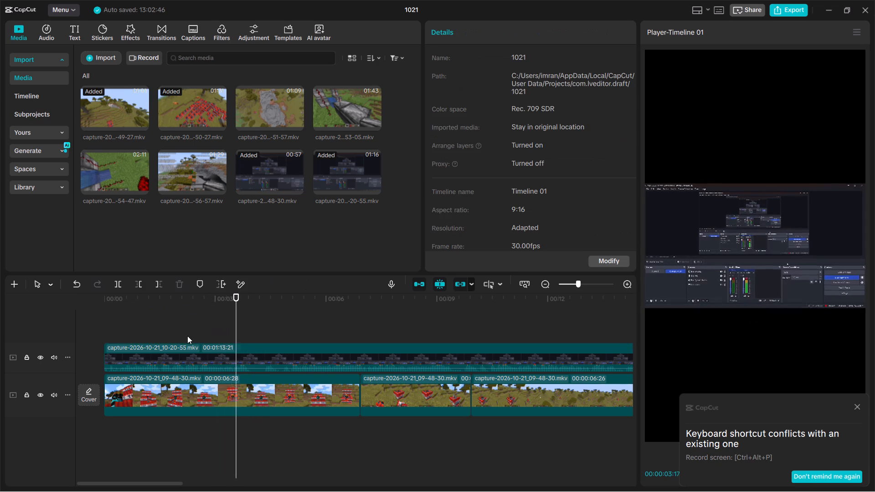
{"action": "key", "text": "space"}
{"action": "left_click", "coordinate": [209, 330]}
{"action": "key", "text": "space"}
{"action": "key", "text": "space"}
{"action": "left_click", "coordinate": [171, 340]}
{"action": "key", "text": "space"}
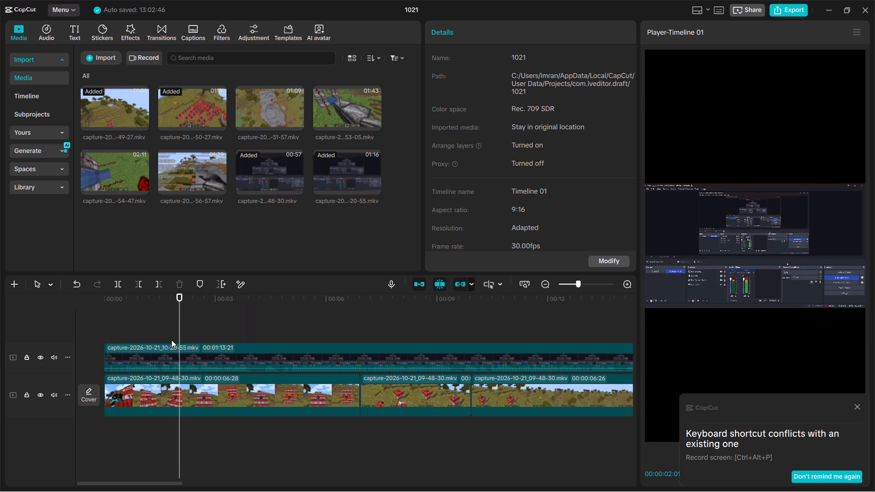
{"action": "key", "text": "space"}
{"action": "key", "text": "space"}
{"action": "key", "text": "space"}
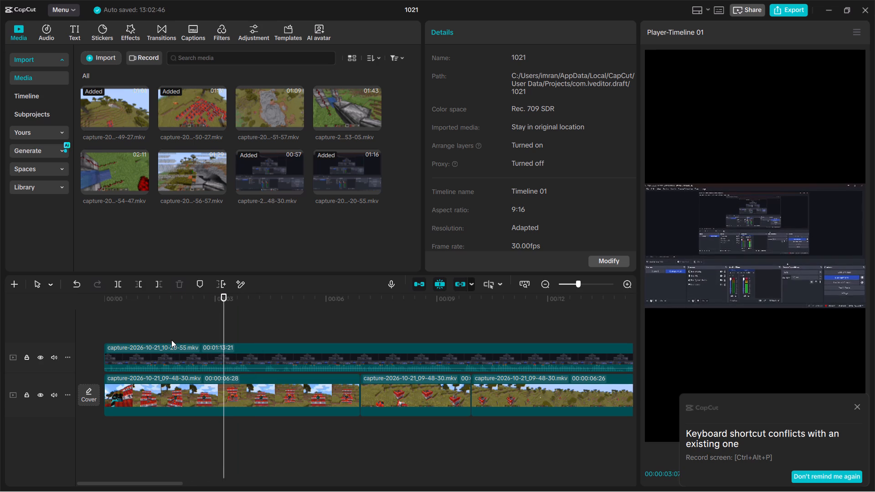
{"action": "key", "text": "space"}
{"action": "key", "text": "space"}
Split the capture-2026-10-21_10-20-55 clip at about 00:00:03:09.
{"action": "left_click", "coordinate": [226, 307]}
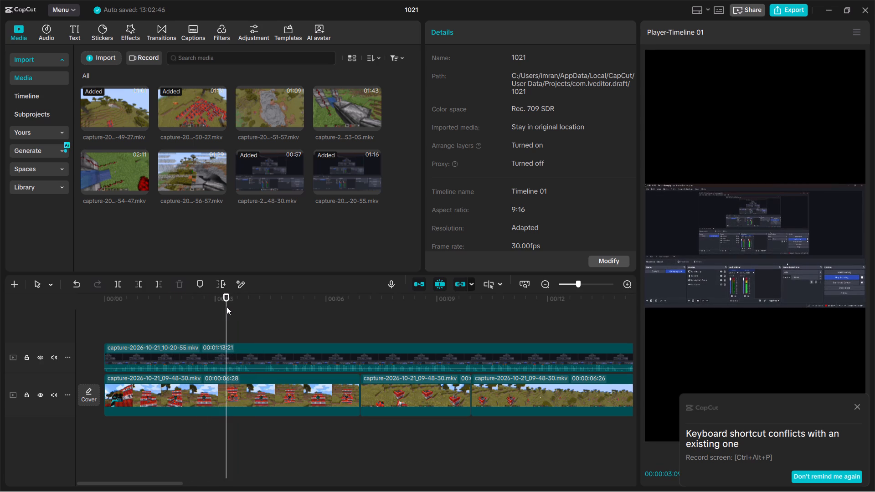
{"action": "left_click", "coordinate": [221, 354]}
{"action": "left_click", "coordinate": [118, 280]}
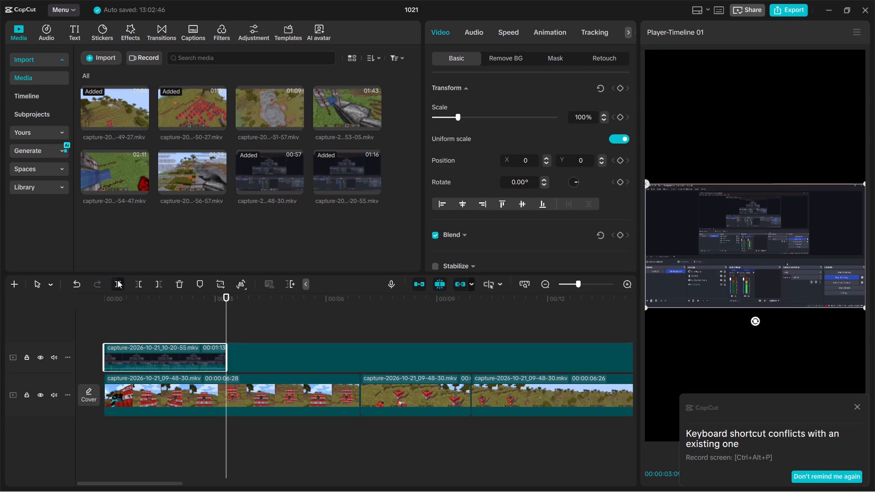
{"action": "left_click", "coordinate": [193, 342]}
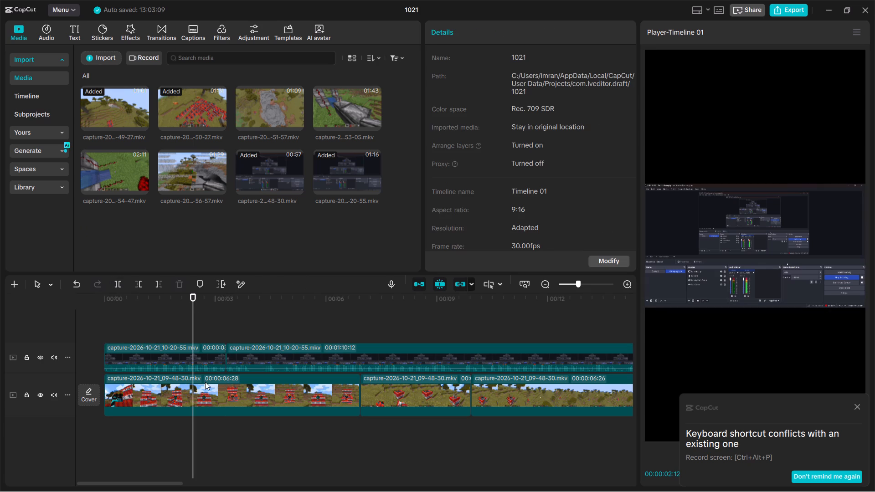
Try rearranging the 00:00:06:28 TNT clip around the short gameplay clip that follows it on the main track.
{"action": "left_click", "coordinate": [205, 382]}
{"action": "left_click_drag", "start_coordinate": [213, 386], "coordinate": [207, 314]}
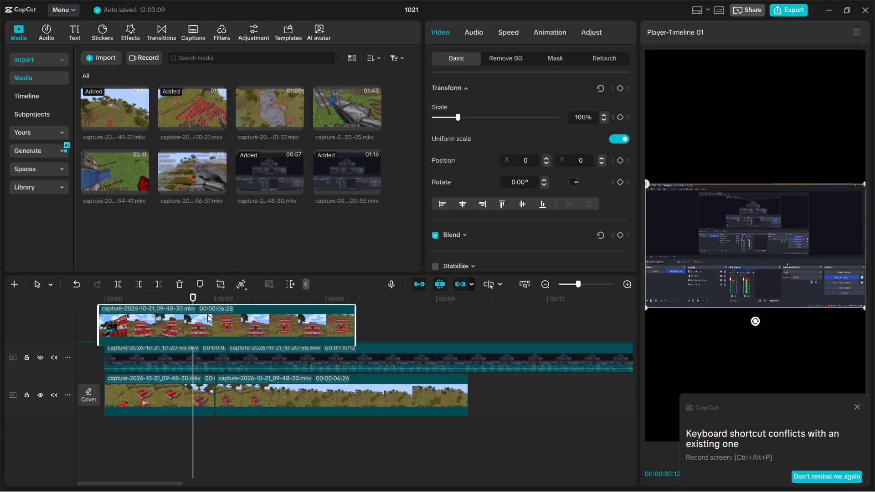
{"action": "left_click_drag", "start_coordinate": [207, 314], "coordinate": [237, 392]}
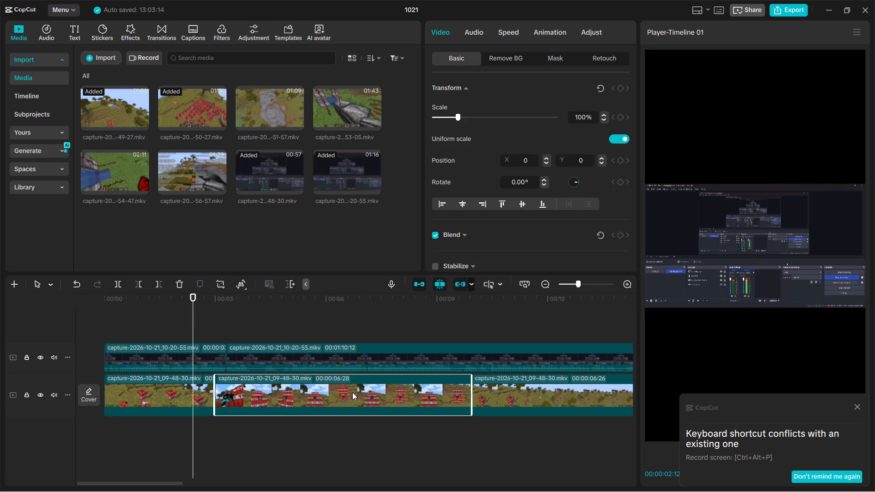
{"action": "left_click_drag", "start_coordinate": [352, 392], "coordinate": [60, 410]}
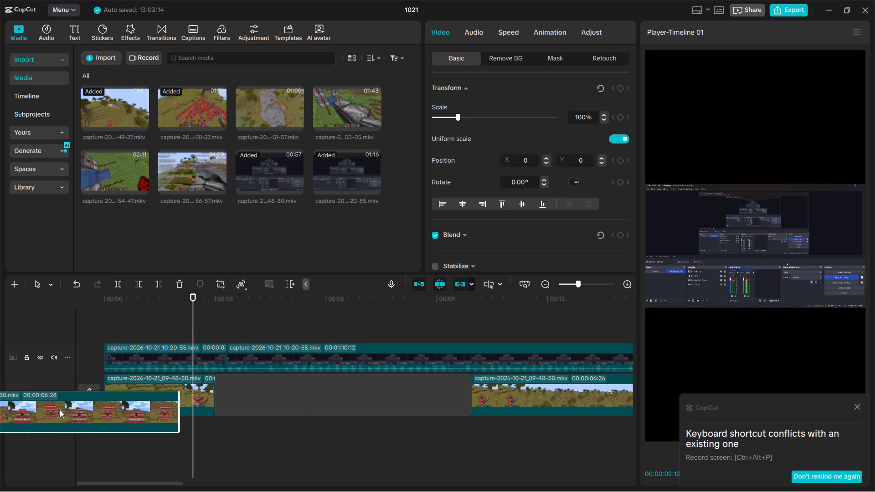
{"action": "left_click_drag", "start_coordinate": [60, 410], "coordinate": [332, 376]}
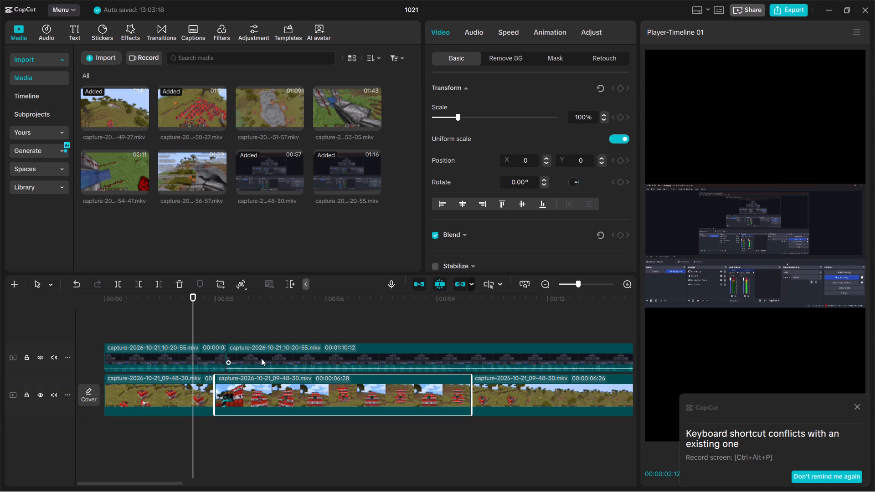
Lift the short gameplay clip, about 3 seconds long, onto a separate track above, preview it and delete it.
{"action": "left_click_drag", "start_coordinate": [145, 388], "coordinate": [145, 318]}
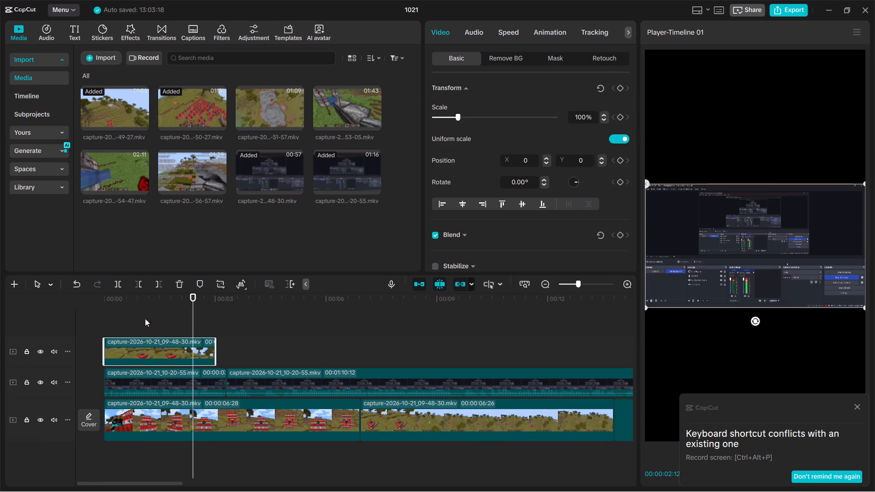
{"action": "left_click_drag", "start_coordinate": [189, 328], "coordinate": [57, 334]}
{"action": "key", "text": "space"}
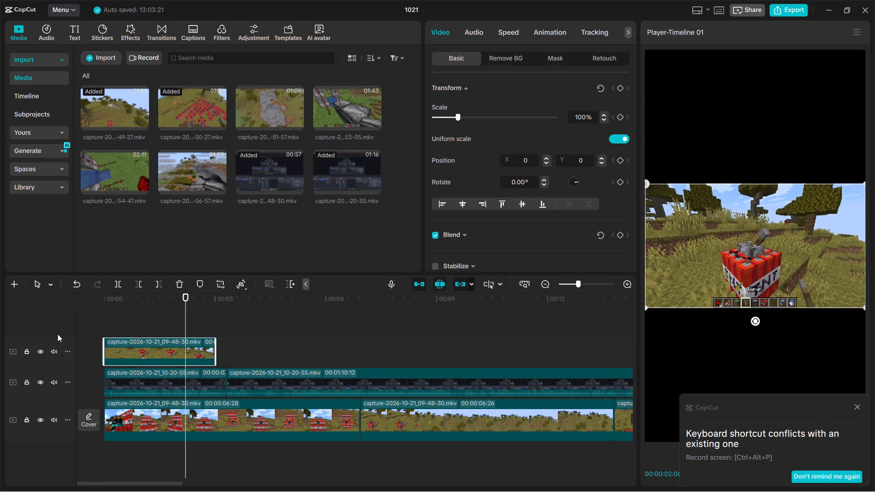
{"action": "key", "text": "space"}
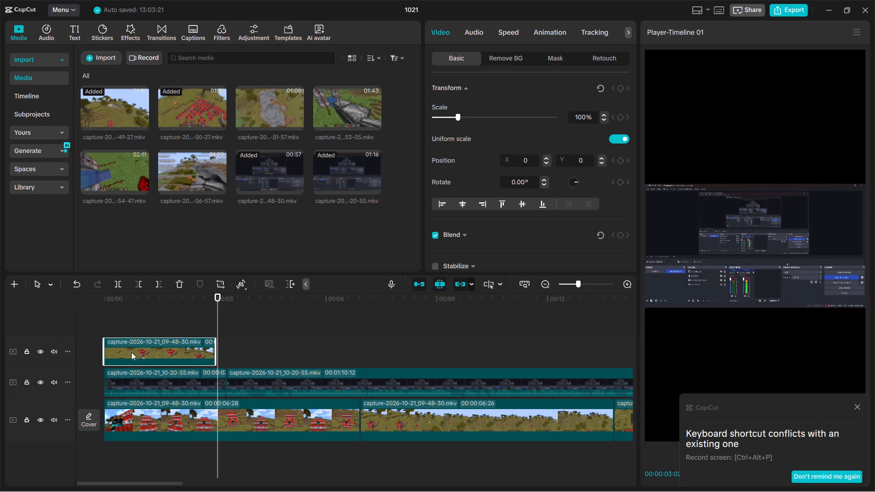
{"action": "left_click", "coordinate": [161, 342]}
{"action": "key", "text": "BackSpace"}
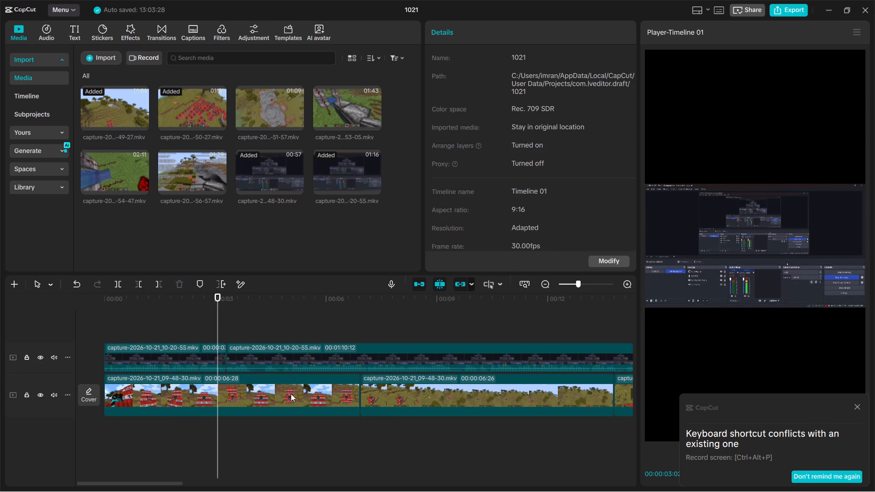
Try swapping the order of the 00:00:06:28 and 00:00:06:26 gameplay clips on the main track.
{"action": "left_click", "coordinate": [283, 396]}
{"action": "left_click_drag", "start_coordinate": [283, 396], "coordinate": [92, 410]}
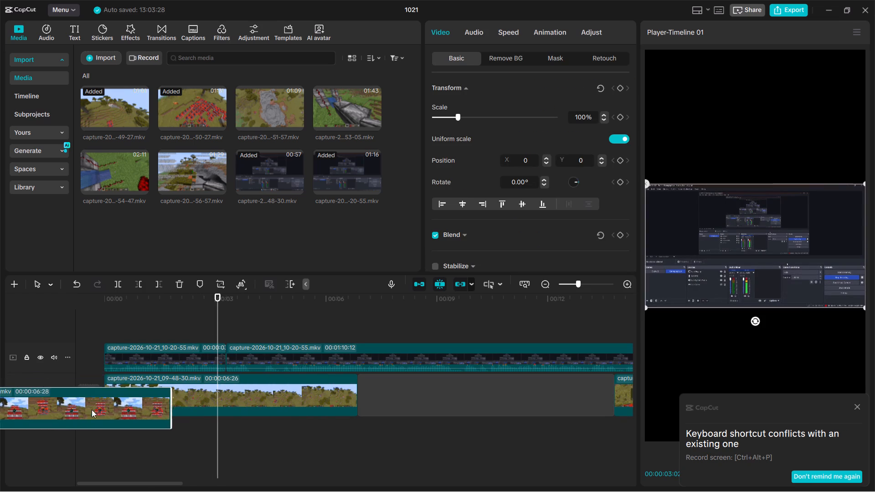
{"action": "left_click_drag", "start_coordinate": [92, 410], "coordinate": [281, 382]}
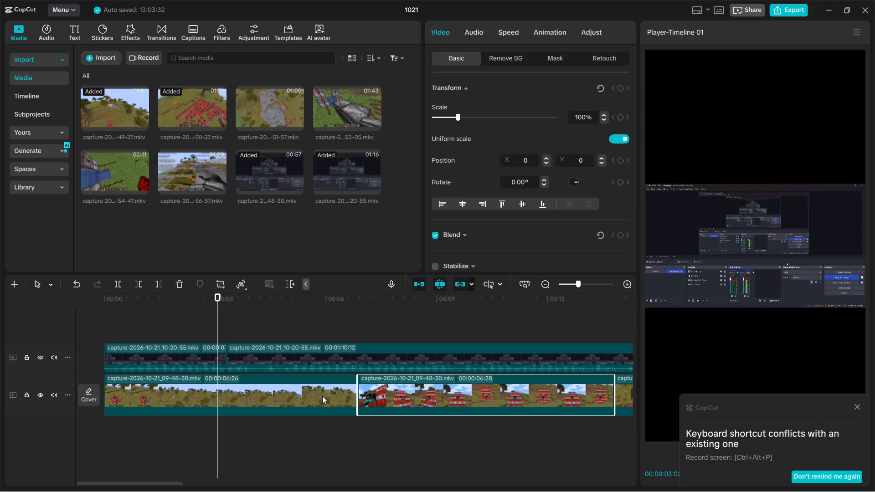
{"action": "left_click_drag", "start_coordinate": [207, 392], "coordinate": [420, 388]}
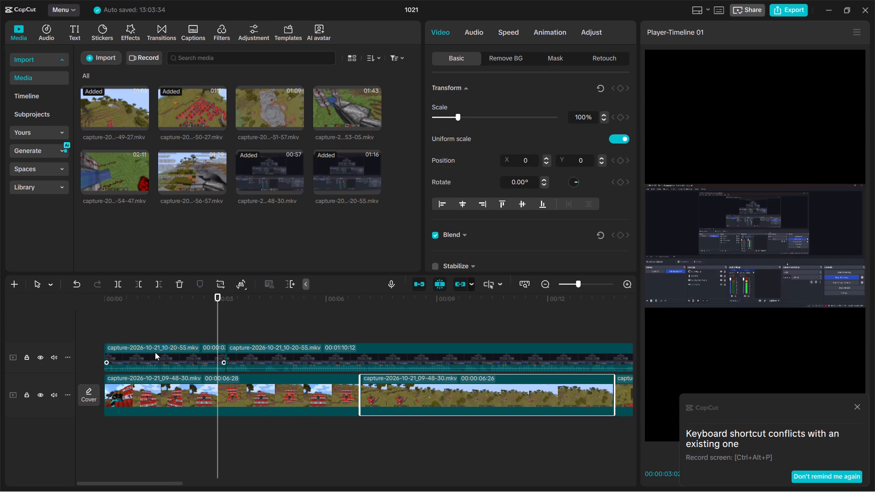
Move the 00:00:06:28 and 00:00:06:26 gameplay clips onto a track above the screen recording, end to end from the timeline start.
{"action": "left_click", "coordinate": [149, 310]}
{"action": "left_click_drag", "start_coordinate": [149, 310], "coordinate": [16, 350]}
{"action": "key", "text": "space"}
{"action": "key", "text": "space"}
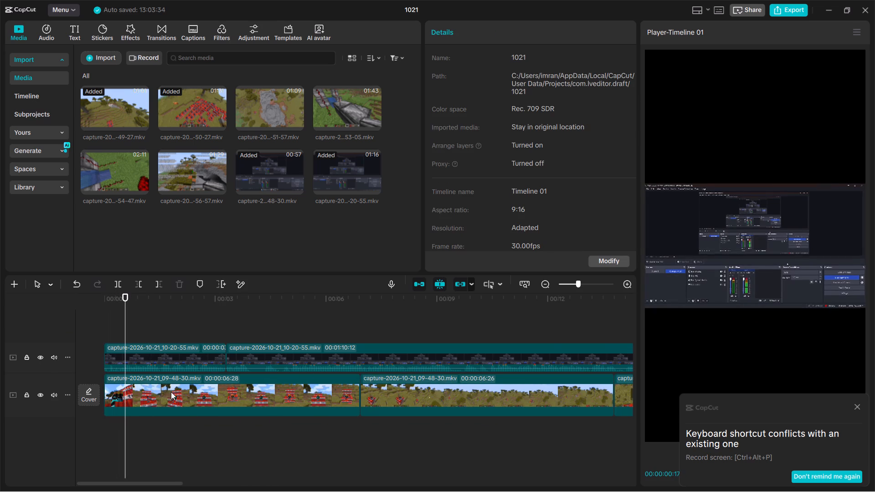
{"action": "left_click_drag", "start_coordinate": [193, 396], "coordinate": [179, 328]}
{"action": "left_click_drag", "start_coordinate": [267, 430], "coordinate": [462, 360]}
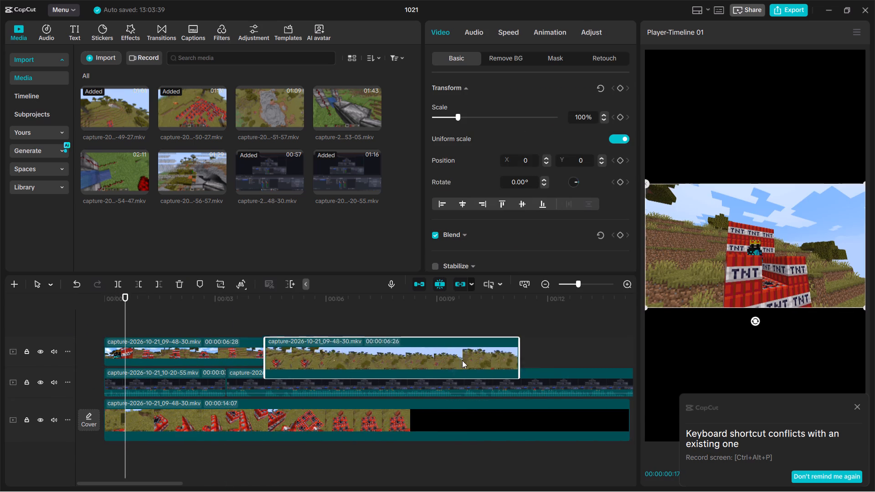
{"action": "left_click_drag", "start_coordinate": [462, 360], "coordinate": [522, 364]}
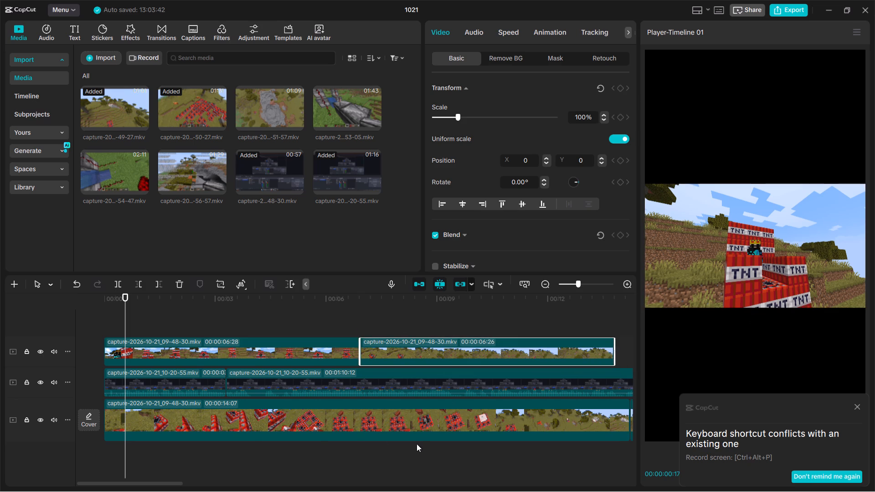
Move the 00:00:14:07 gameplay clip from the main track to directly after the 00:00:06:26 clip on the upper gameplay track.
{"action": "left_click_drag", "start_coordinate": [329, 432], "coordinate": [626, 366]}
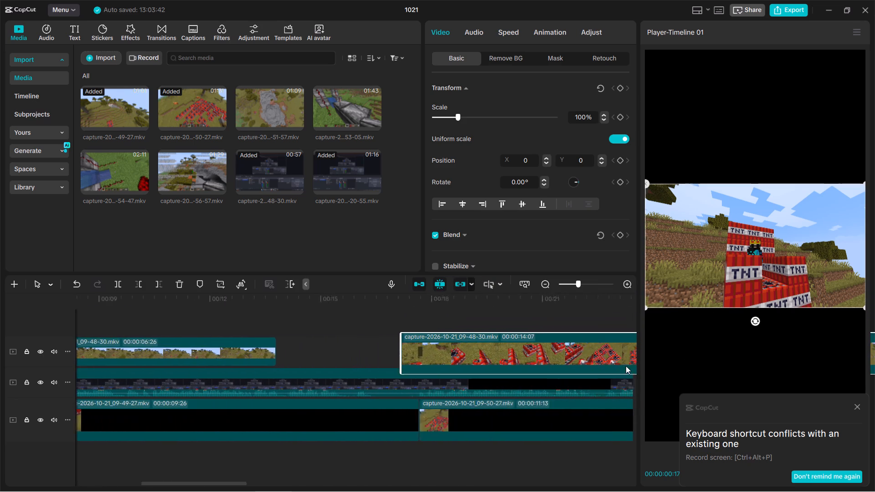
{"action": "left_click_drag", "start_coordinate": [626, 366], "coordinate": [412, 366]}
{"action": "key", "text": "ctrl+minus"}
{"action": "key", "text": "ctrl+minus"}
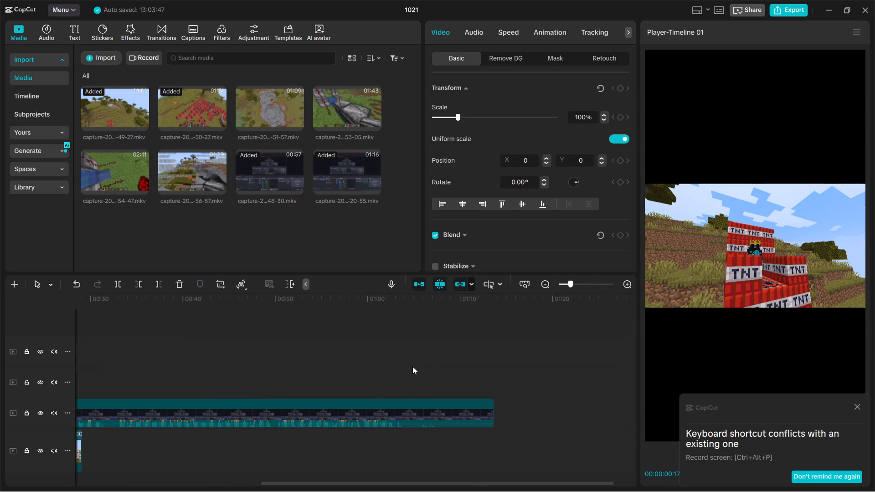
{"action": "key", "text": "ctrl+minus"}
{"action": "key", "text": "ctrl+minus"}
{"action": "left_click_drag", "start_coordinate": [151, 384], "coordinate": [167, 364]}
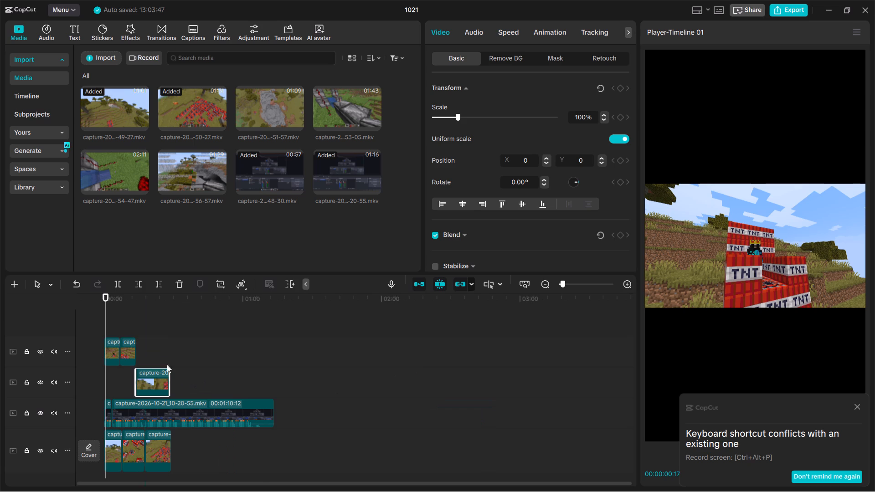
{"action": "left_click_drag", "start_coordinate": [167, 364], "coordinate": [149, 350]}
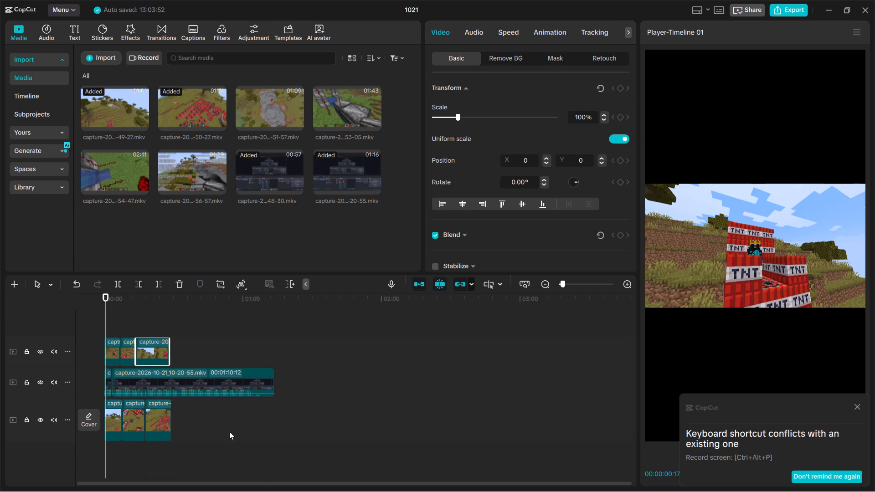
Move the three remaining gameplay clips together from the main track to the end of the upper gameplay track.
{"action": "left_click_drag", "start_coordinate": [227, 440], "coordinate": [82, 424]}
{"action": "left_click_drag", "start_coordinate": [153, 434], "coordinate": [205, 406]}
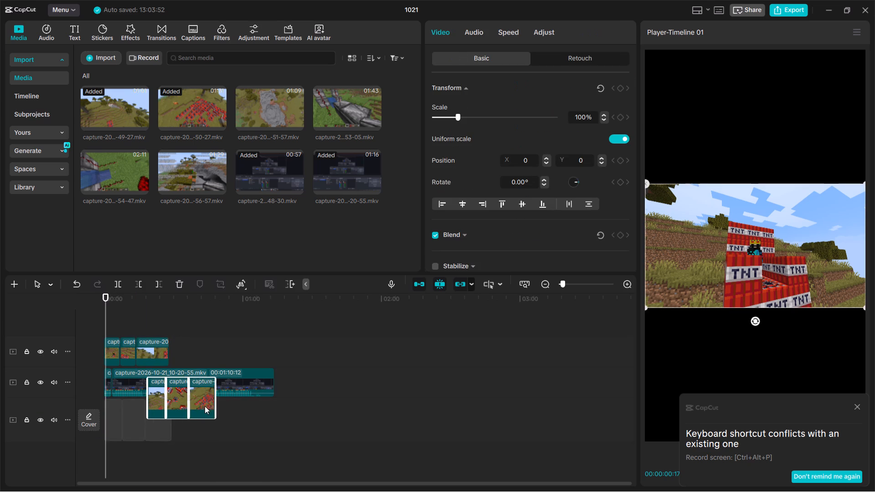
{"action": "left_click_drag", "start_coordinate": [205, 406], "coordinate": [221, 378]}
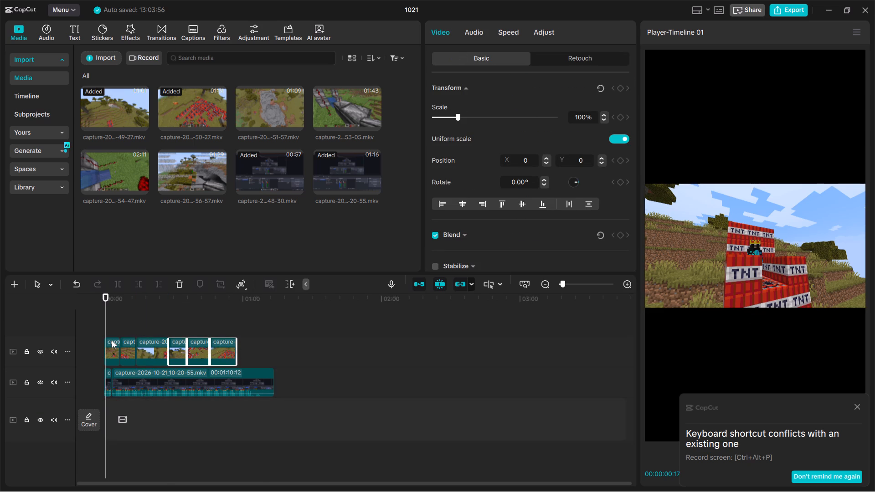
Play the first seven seconds or so to check the TNT gameplay against the screen-recording track beneath it.
{"action": "key", "text": "space"}
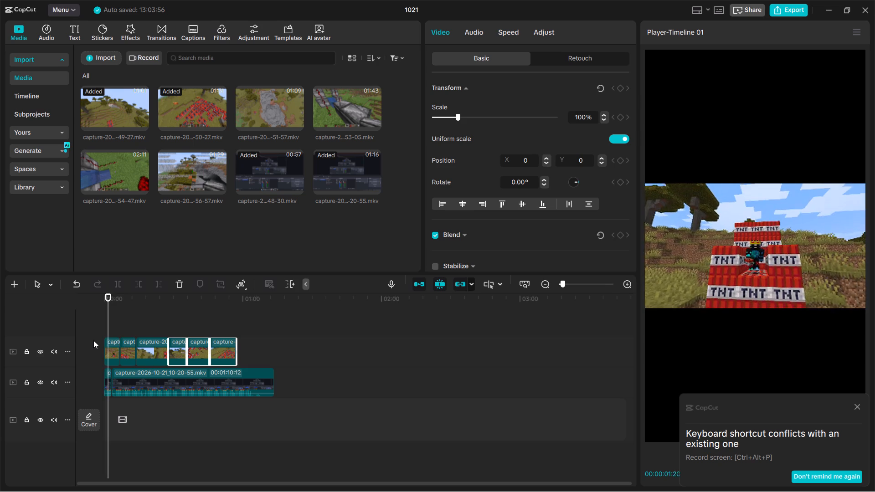
{"action": "key", "text": "space"}
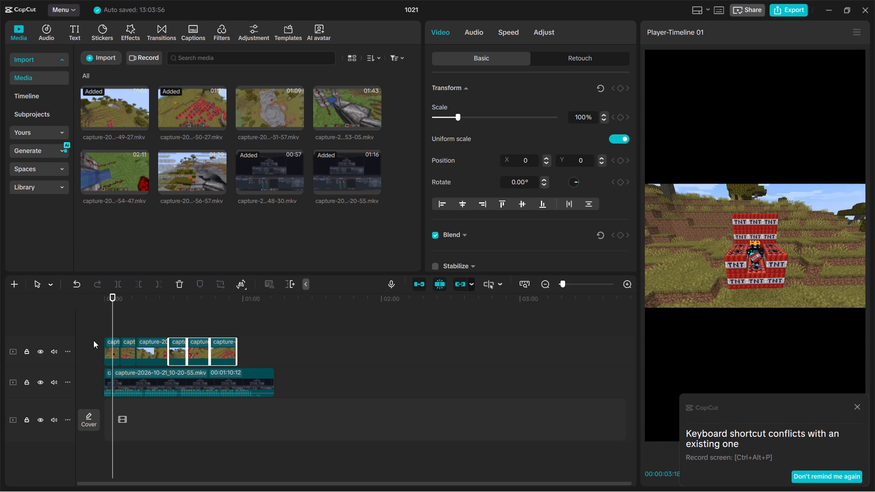
{"action": "key", "text": "space"}
{"action": "key", "text": "space"}
{"action": "key", "text": "ctrl+plus"}
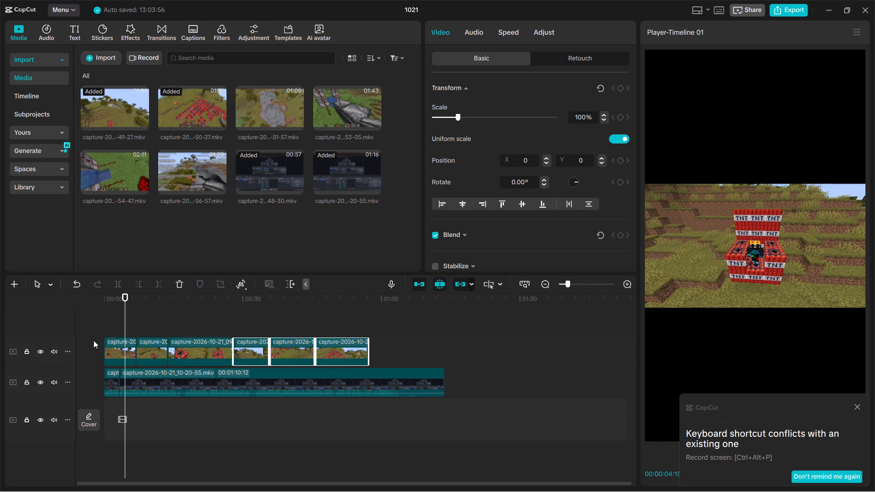
{"action": "key", "text": "ctrl+plus"}
{"action": "key", "text": "ctrl+plus"}
{"action": "left_click", "coordinate": [99, 320]}
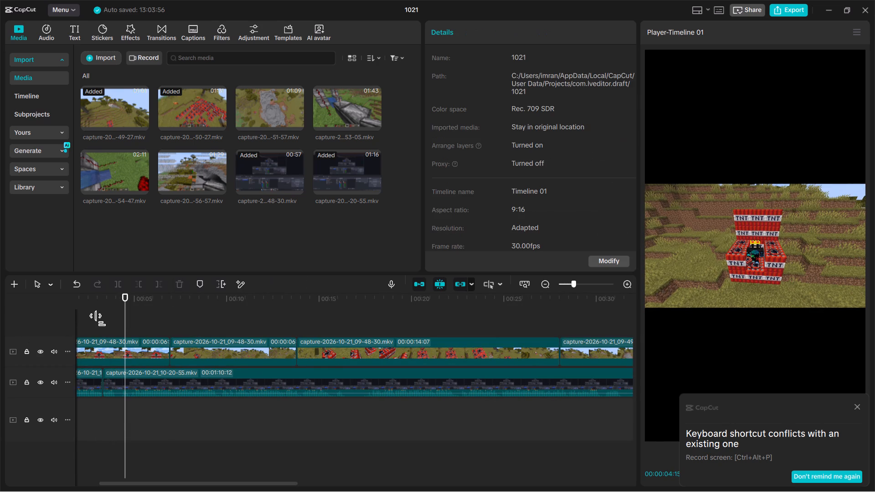
{"action": "key", "text": "space"}
{"action": "key", "text": "space"}
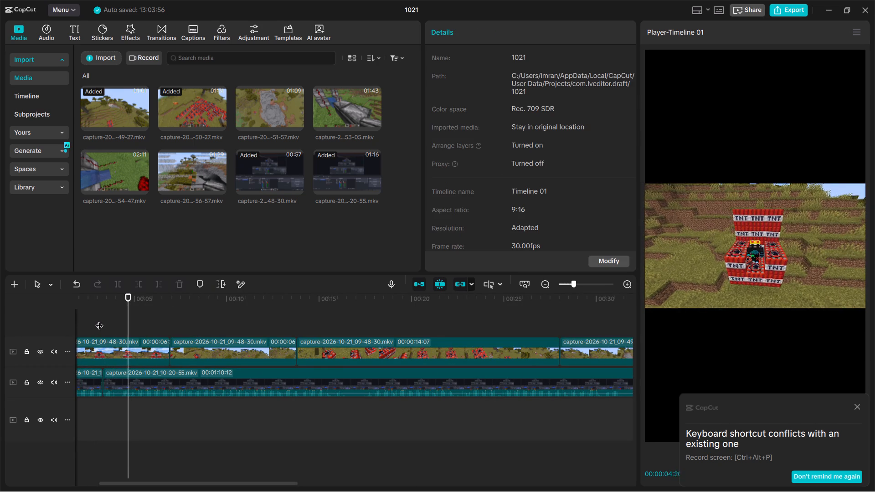
{"action": "key", "text": "space"}
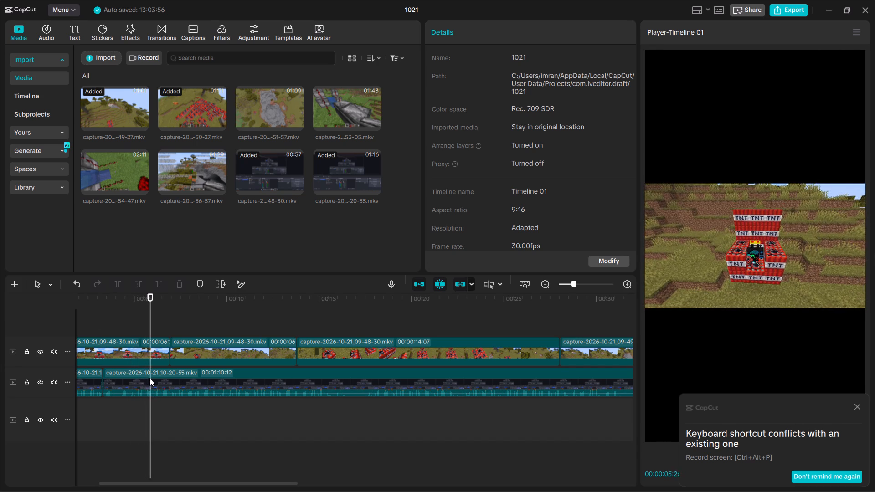
{"action": "key", "text": "space"}
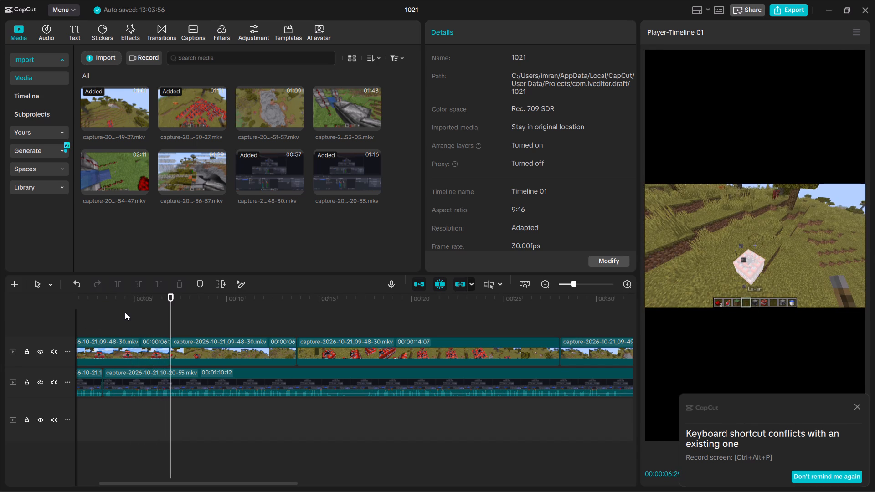
Trim away the part of the second capture-2026-10-21_10-20-55 segment before 00:00:04:11.
{"action": "left_click", "coordinate": [127, 314]}
{"action": "key", "text": "ctrl+plus"}
{"action": "key", "text": "ctrl+plus"}
{"action": "left_click_drag", "start_coordinate": [124, 304], "coordinate": [80, 308]}
{"action": "left_click", "coordinate": [189, 322]}
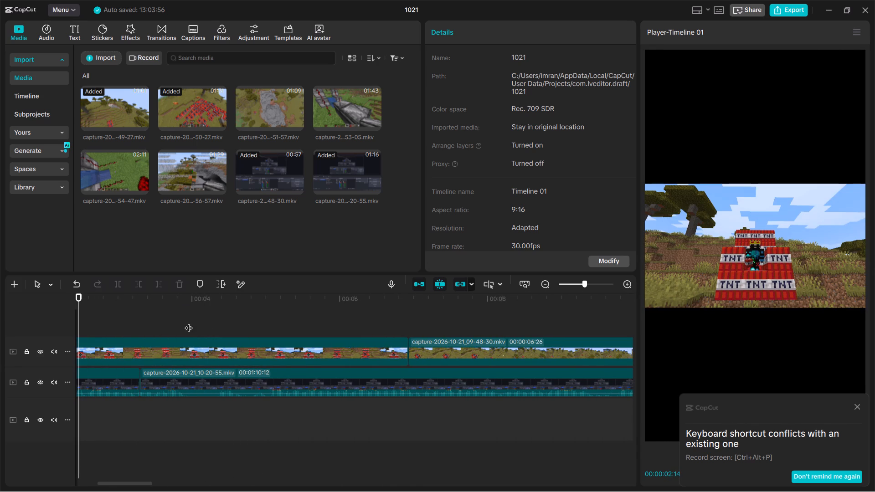
{"action": "left_click", "coordinate": [205, 386]}
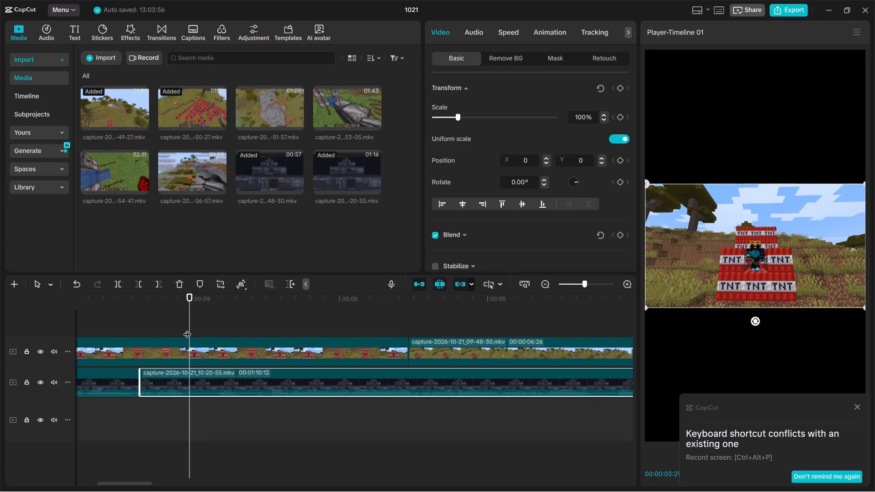
{"action": "left_click", "coordinate": [201, 320]}
{"action": "left_click", "coordinate": [211, 322]}
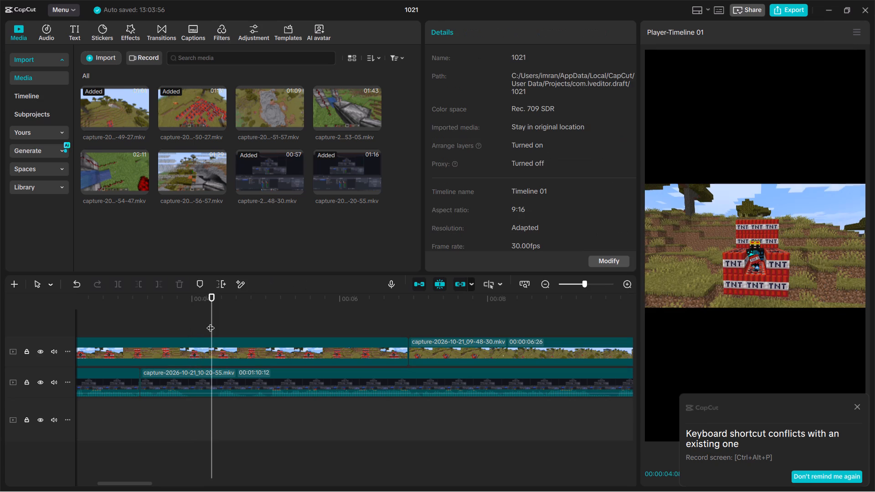
{"action": "left_click", "coordinate": [219, 324]}
{"action": "left_click", "coordinate": [193, 384]}
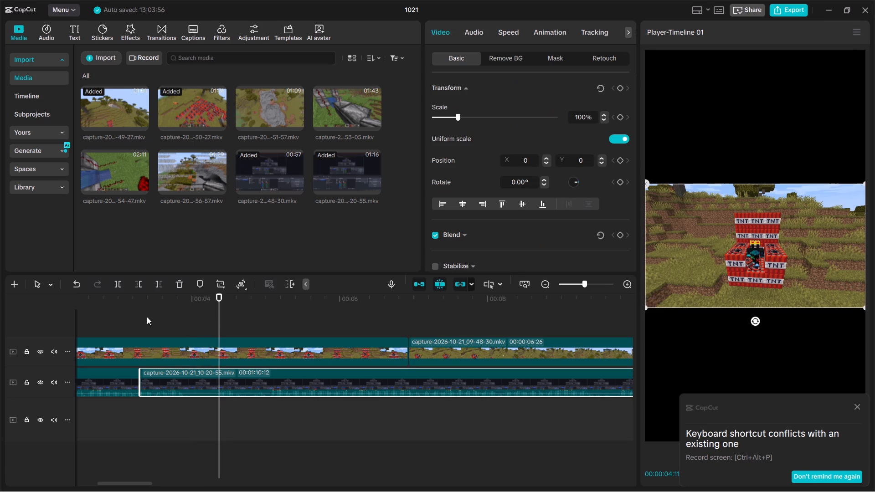
{"action": "left_click", "coordinate": [141, 285]}
Shift the trimmed 00:01:09:10 screen-recording segment earlier to close the gap after the short first segment.
{"action": "left_click", "coordinate": [235, 440]}
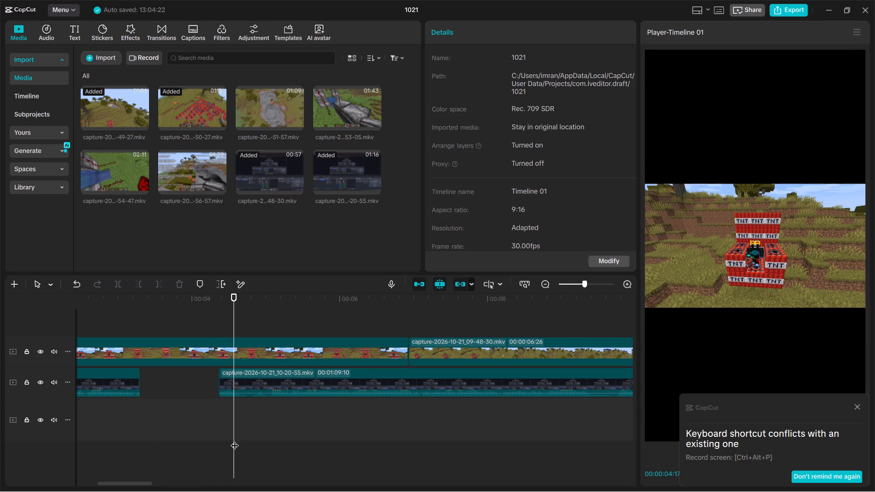
{"action": "left_click_drag", "start_coordinate": [221, 412], "coordinate": [368, 396]}
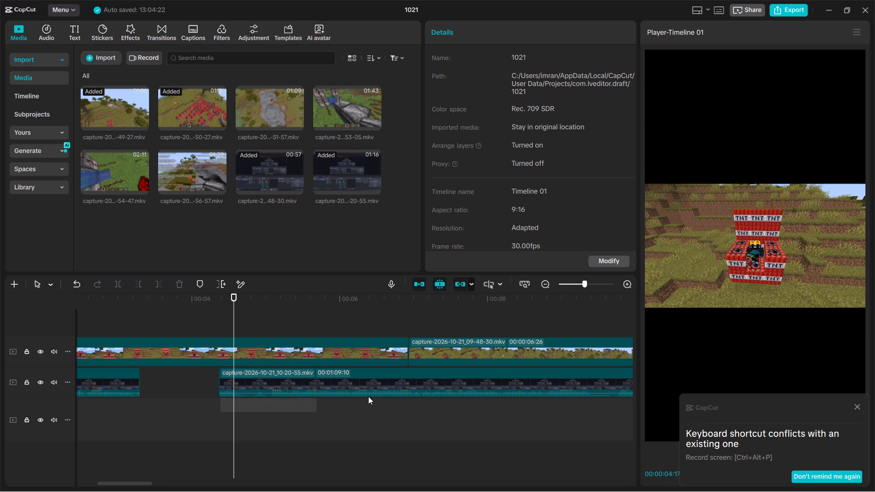
{"action": "left_click_drag", "start_coordinate": [368, 396], "coordinate": [713, 378]}
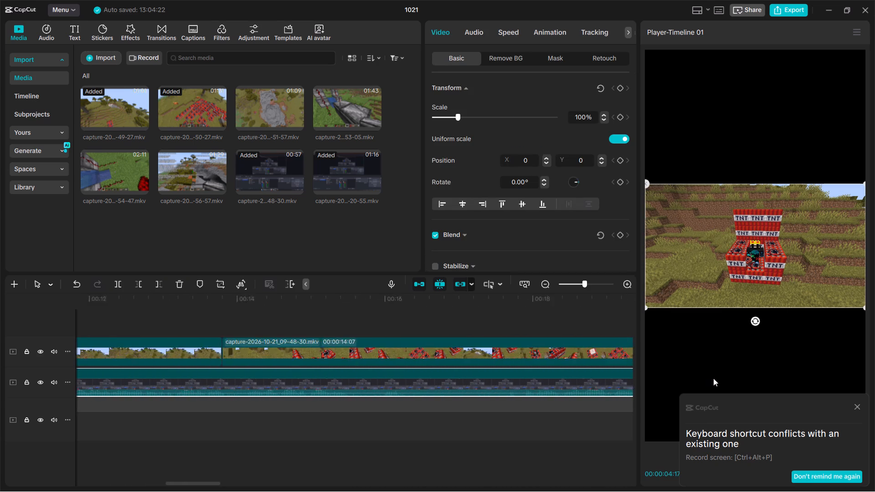
{"action": "left_click_drag", "start_coordinate": [713, 378], "coordinate": [715, 380]}
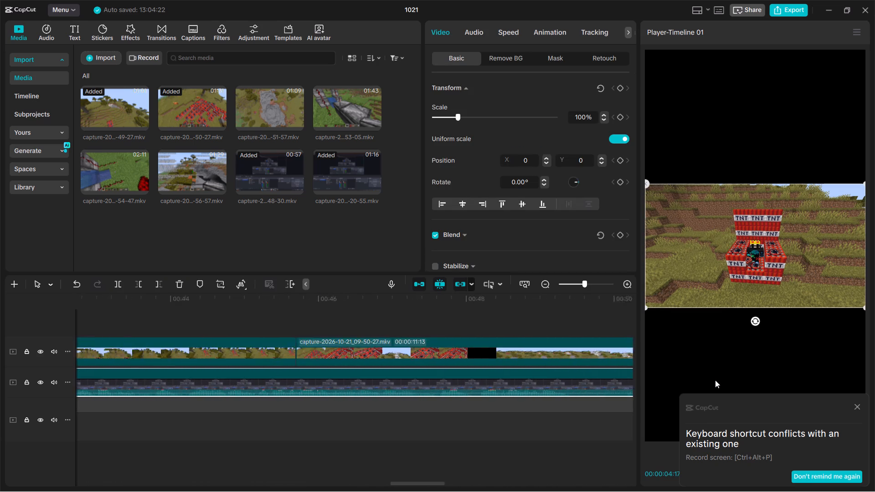
{"action": "left_click_drag", "start_coordinate": [715, 380], "coordinate": [711, 384]}
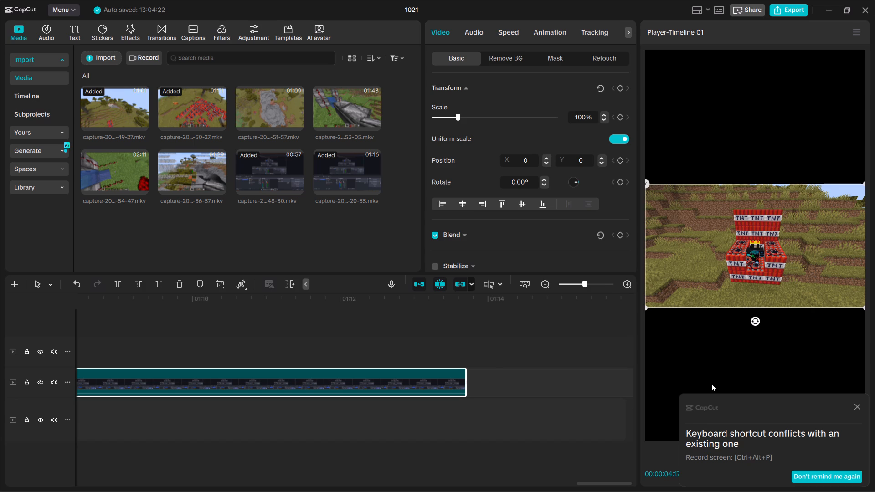
{"action": "key", "text": "ctrl+minus"}
{"action": "key", "text": "ctrl+minus"}
{"action": "key", "text": "ctrl+minus"}
{"action": "key", "text": "ctrl+minus"}
{"action": "key", "text": "ctrl+minus"}
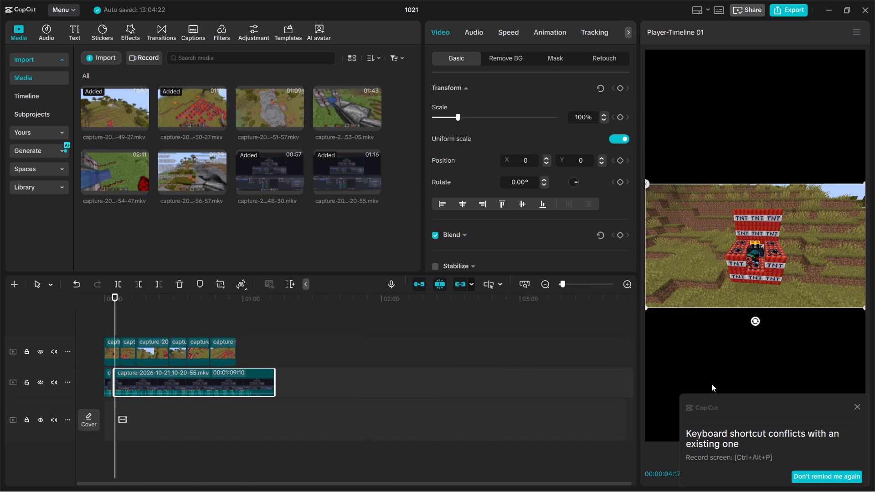
{"action": "left_click_drag", "start_coordinate": [255, 382], "coordinate": [249, 382]}
{"action": "left_click_drag", "start_coordinate": [195, 382], "coordinate": [197, 420]}
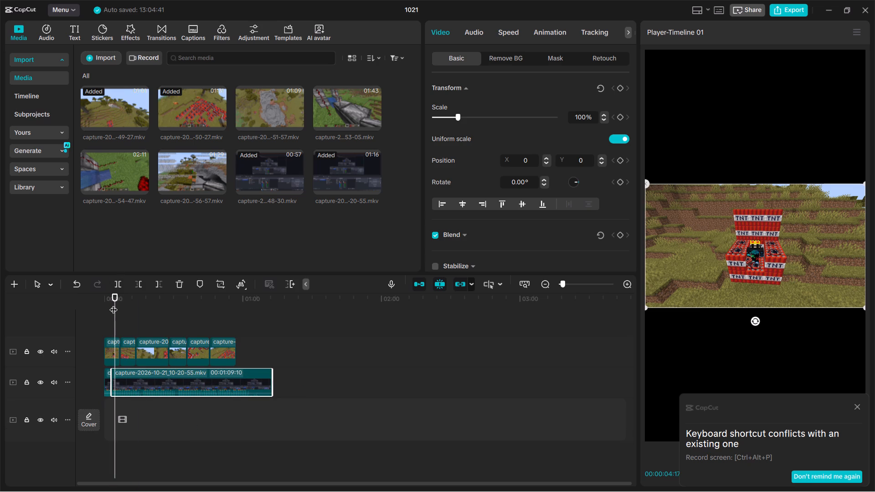
Play the sequence from the start to about 00:00:10:18 to review the arranged tracks.
{"action": "left_click_drag", "start_coordinate": [113, 304], "coordinate": [48, 334]}
{"action": "key", "text": "space"}
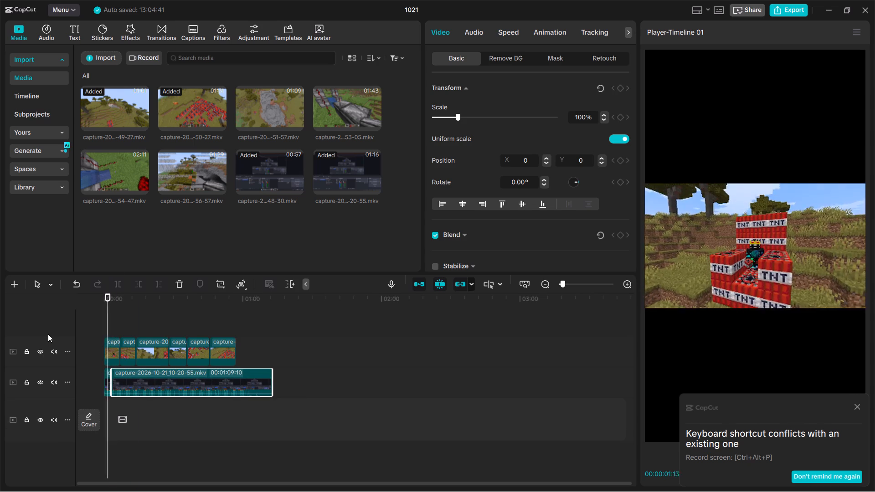
{"action": "key", "text": "space"}
{"action": "key", "text": "space"}
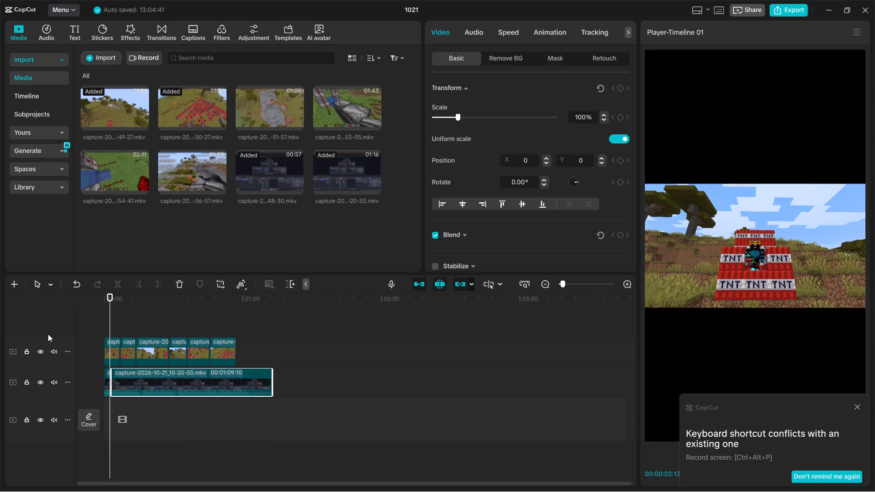
{"action": "key", "text": "space"}
{"action": "key", "text": "ctrl+plus"}
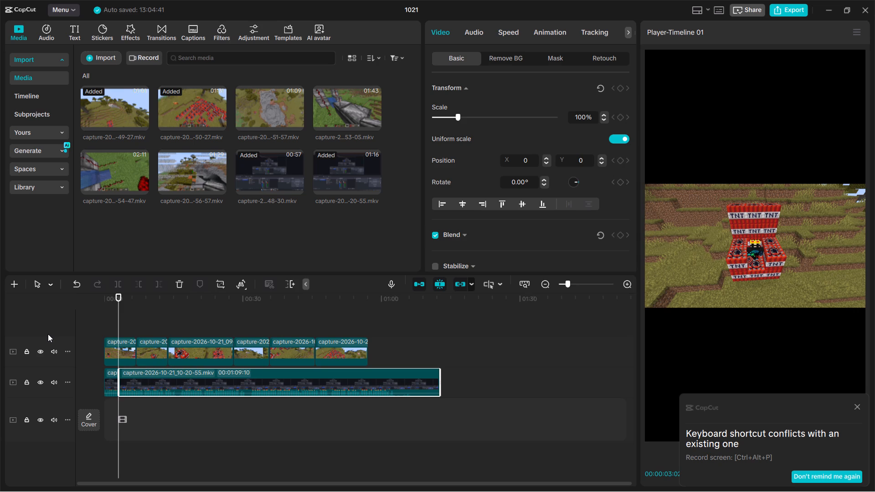
{"action": "key", "text": "space"}
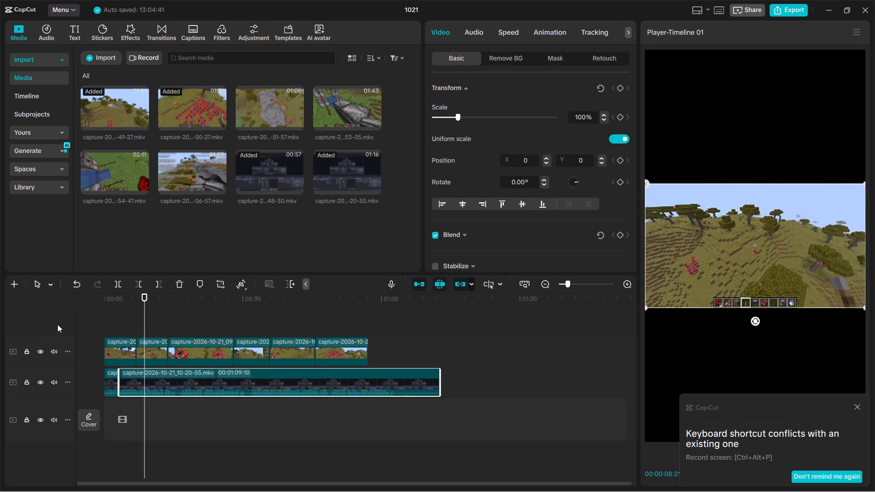
{"action": "key", "text": "space"}
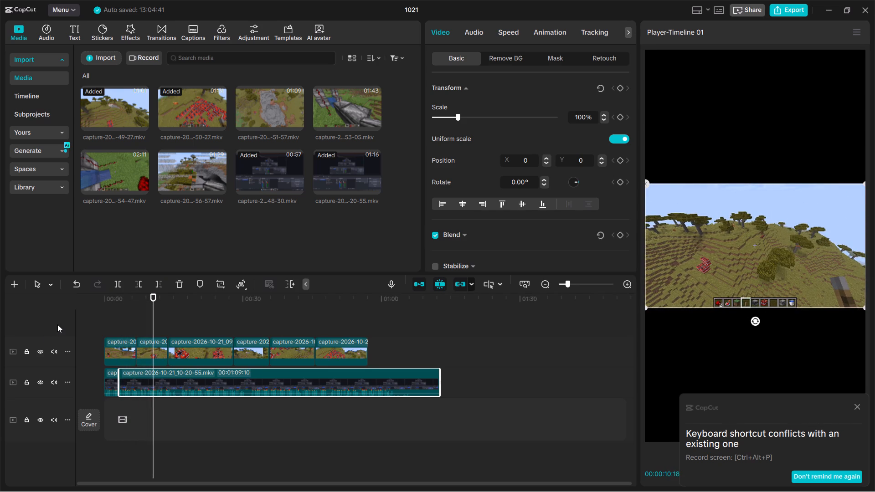
Replay the opening seconds from the start to check the join between the two screen-recording segments.
{"action": "key", "text": "ctrl+plus"}
{"action": "key", "text": "ctrl+plus"}
{"action": "key", "text": "ctrl+plus"}
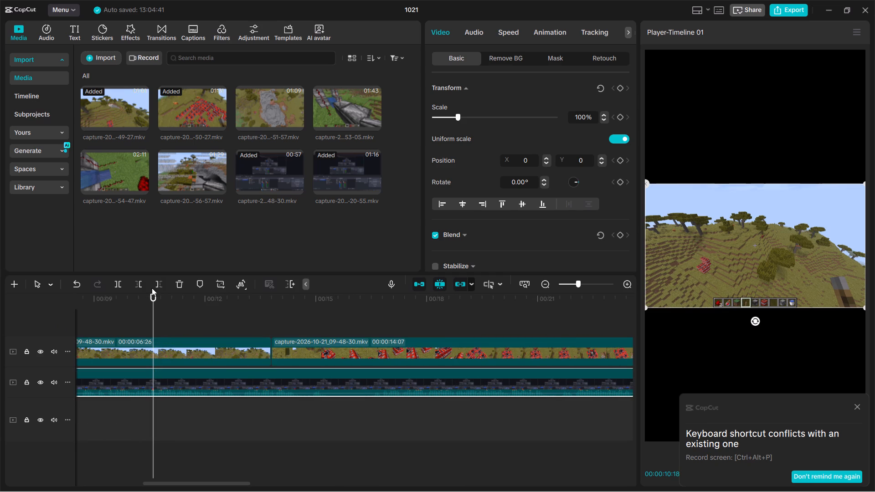
{"action": "left_click", "coordinate": [148, 310]}
{"action": "left_click_drag", "start_coordinate": [148, 310], "coordinate": [16, 344]}
{"action": "left_click", "coordinate": [129, 318]}
{"action": "left_click_drag", "start_coordinate": [129, 318], "coordinate": [0, 352]}
{"action": "key", "text": "space"}
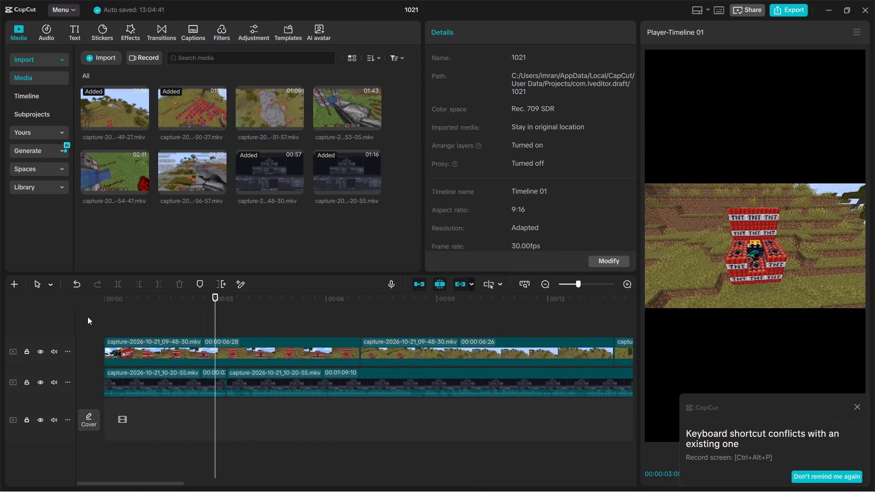
{"action": "key", "text": "space"}
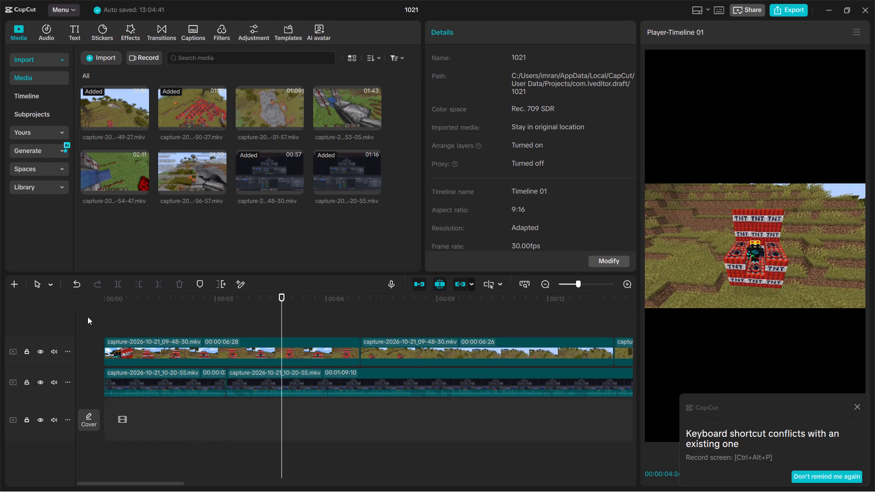
Trim away the part of the second capture-2026-10-21_10-20-55 segment before 00:00:04:00.
{"action": "left_click_drag", "start_coordinate": [262, 306], "coordinate": [255, 312]}
{"action": "left_click", "coordinate": [242, 324]}
{"action": "key", "text": "space"}
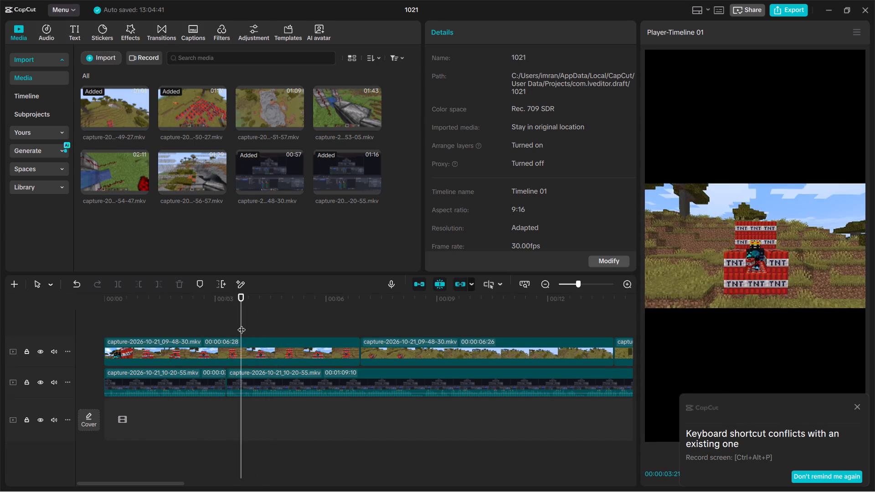
{"action": "key", "text": "space"}
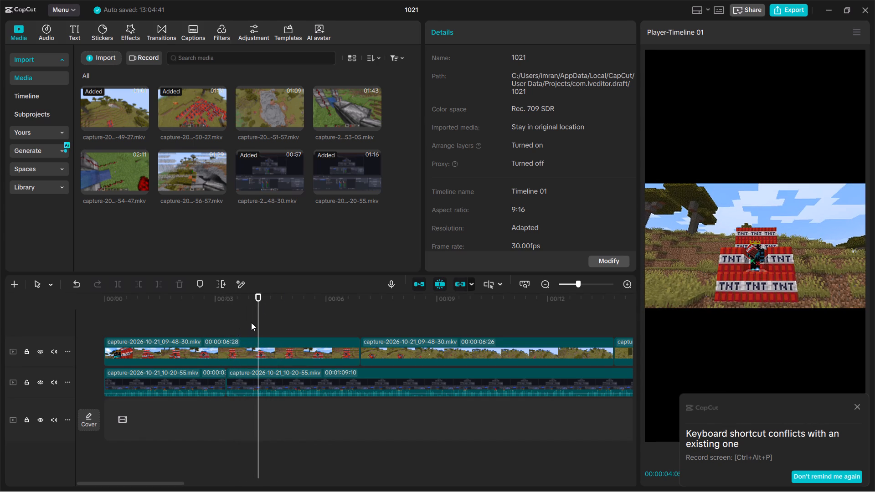
{"action": "left_click", "coordinate": [251, 323]}
{"action": "key", "text": "ctrl+plus"}
{"action": "key", "text": "ctrl+plus"}
{"action": "key", "text": "ctrl+plus"}
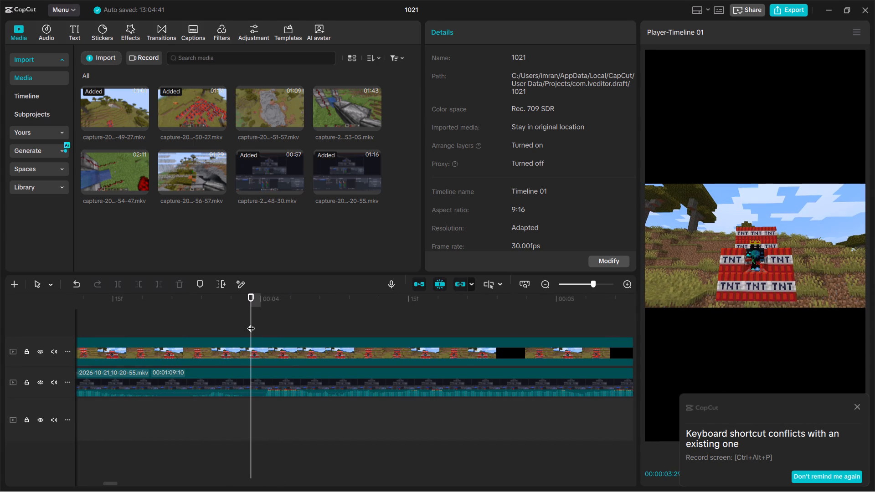
{"action": "left_click_drag", "start_coordinate": [251, 323], "coordinate": [257, 346]}
{"action": "left_click", "coordinate": [232, 378]}
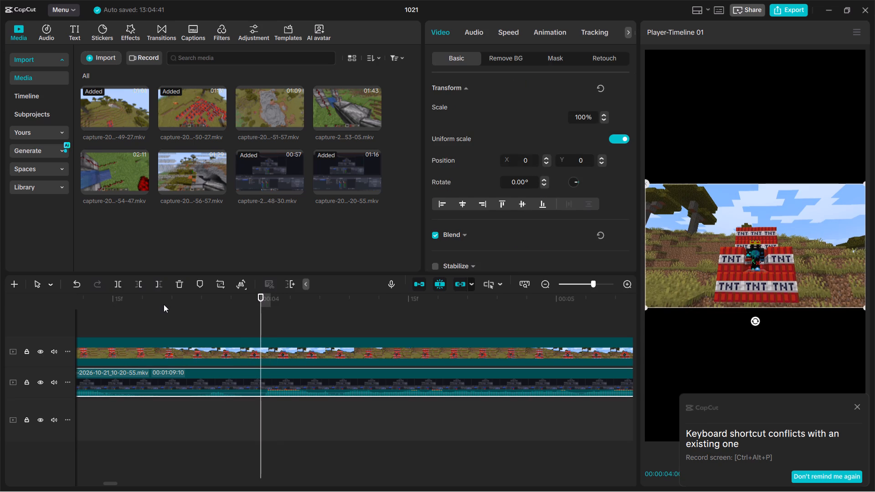
{"action": "left_click", "coordinate": [134, 284]}
Shift the trimmed 00:01:08:19 screen-recording segment earlier to close the gap after the short first segment.
{"action": "left_click_drag", "start_coordinate": [327, 380], "coordinate": [325, 382]}
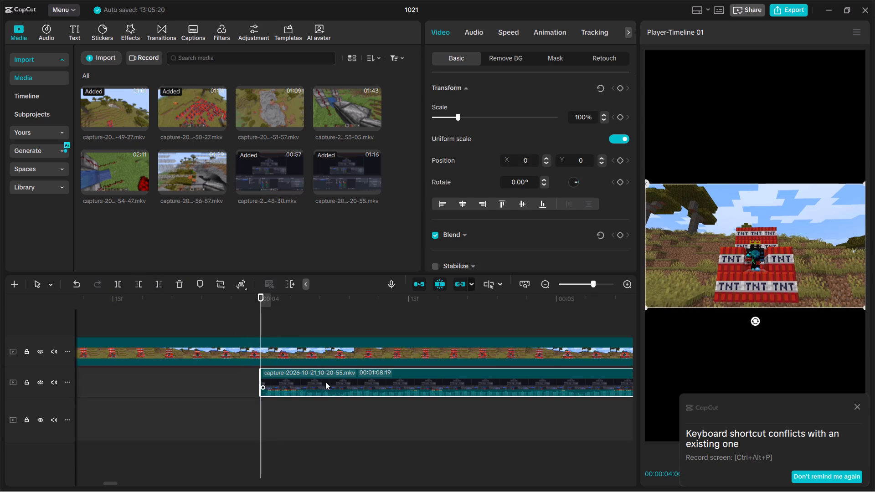
{"action": "left_click_drag", "start_coordinate": [325, 382], "coordinate": [327, 382]}
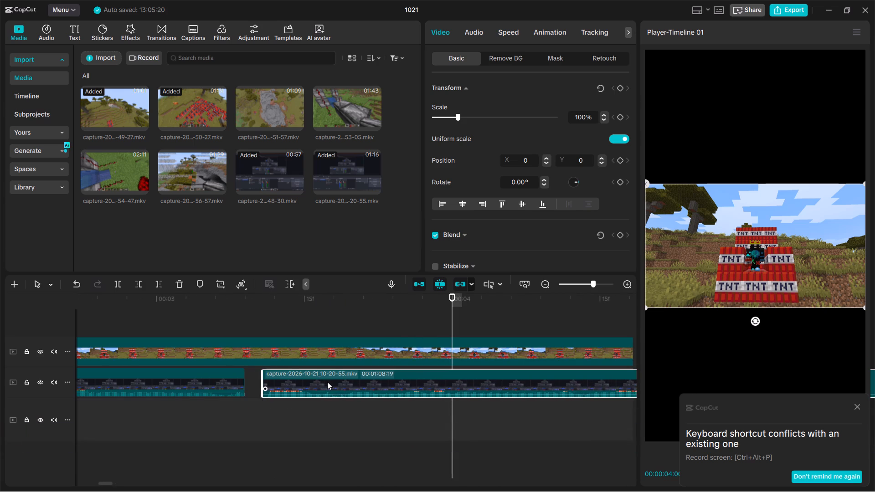
{"action": "left_click_drag", "start_coordinate": [327, 382], "coordinate": [309, 382]}
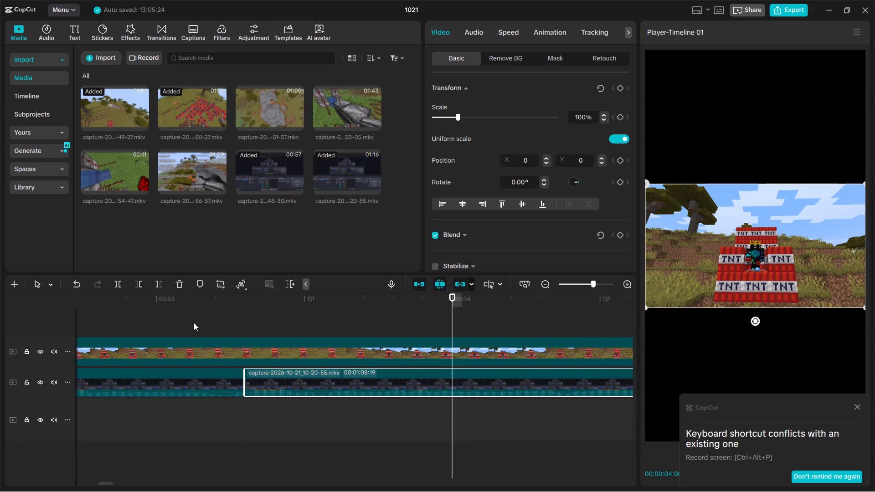
Play the sequence from the start to about 00:00:07:27 to check the screen-recording join and the gameplay transition.
{"action": "left_click", "coordinate": [194, 323]}
{"action": "left_click_drag", "start_coordinate": [194, 323], "coordinate": [0, 370]}
{"action": "key", "text": "space"}
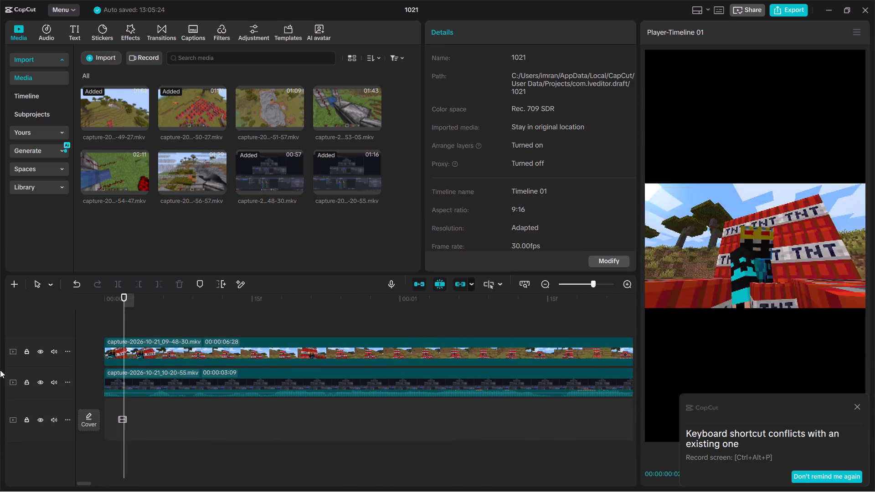
{"action": "key", "text": "ctrl+minus"}
{"action": "key", "text": "ctrl+minus"}
{"action": "key", "text": "ctrl+minus"}
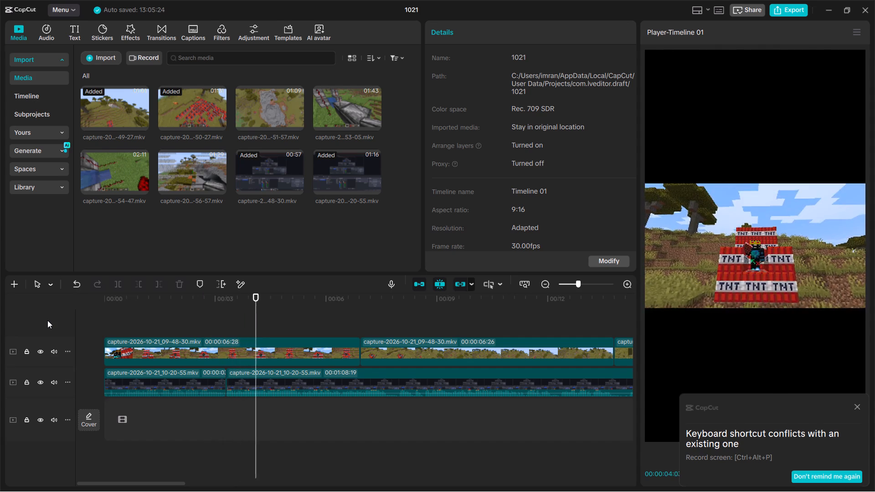
{"action": "key", "text": "space"}
{"action": "key", "text": "space"}
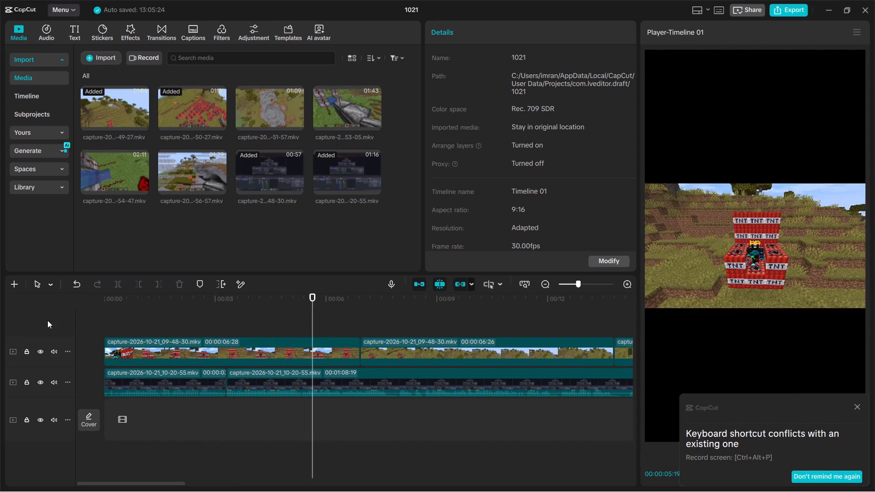
{"action": "key", "text": "space"}
{"action": "left_click", "coordinate": [295, 317]}
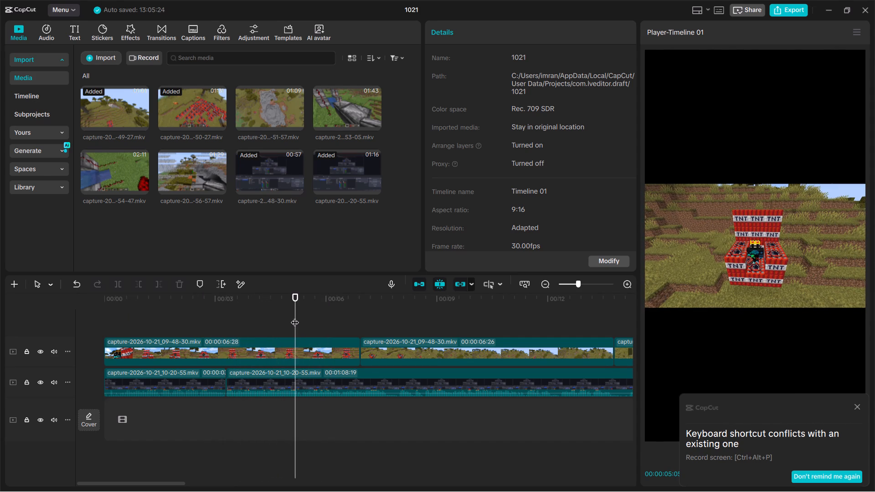
{"action": "key", "text": "space"}
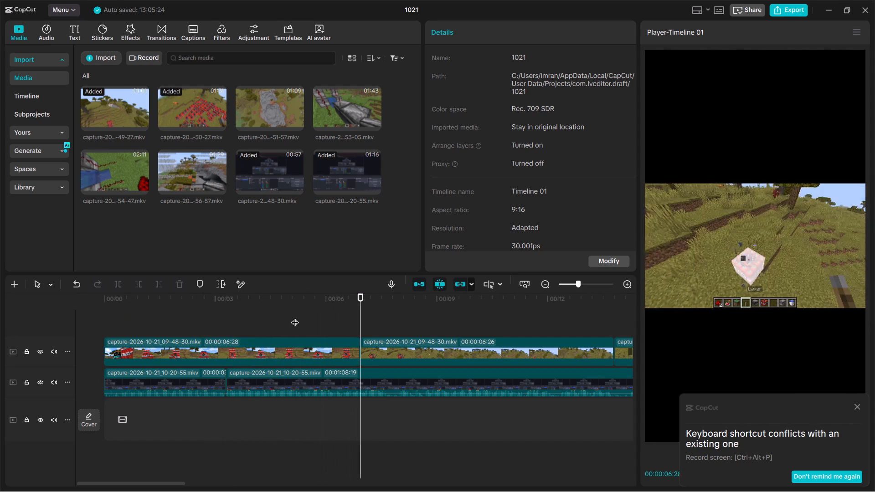
{"action": "key", "text": "space"}
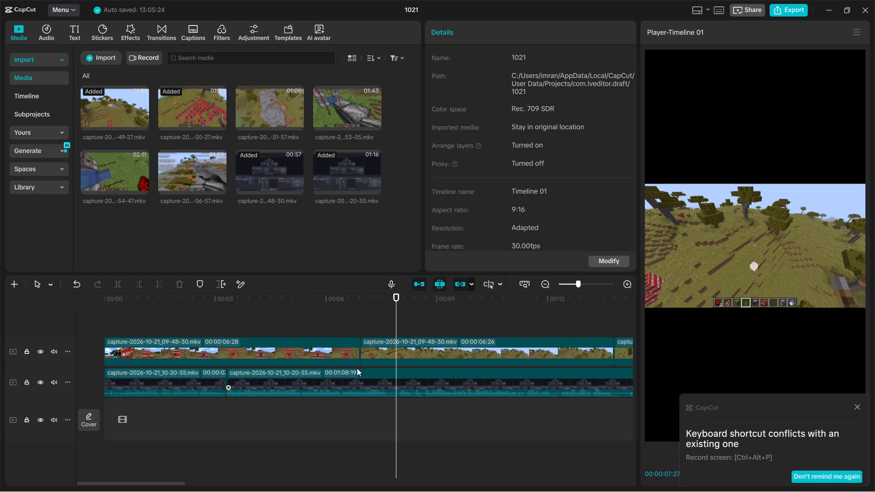
Replay the section between about 00:00:06:12 and 00:00:08:10 to find a cut point for the screen recording.
{"action": "left_click", "coordinate": [369, 326]}
{"action": "key", "text": "space"}
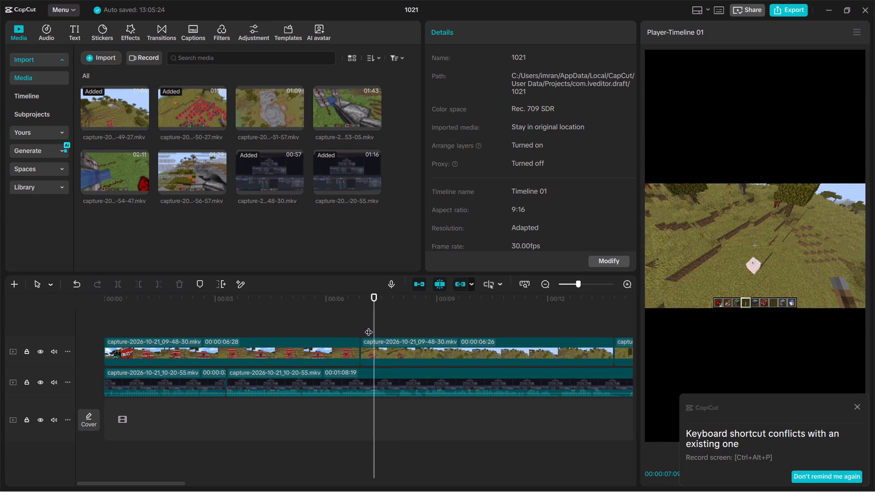
{"action": "key", "text": "space"}
{"action": "key", "text": "space"}
{"action": "key", "text": "space"}
{"action": "left_click", "coordinate": [389, 326]}
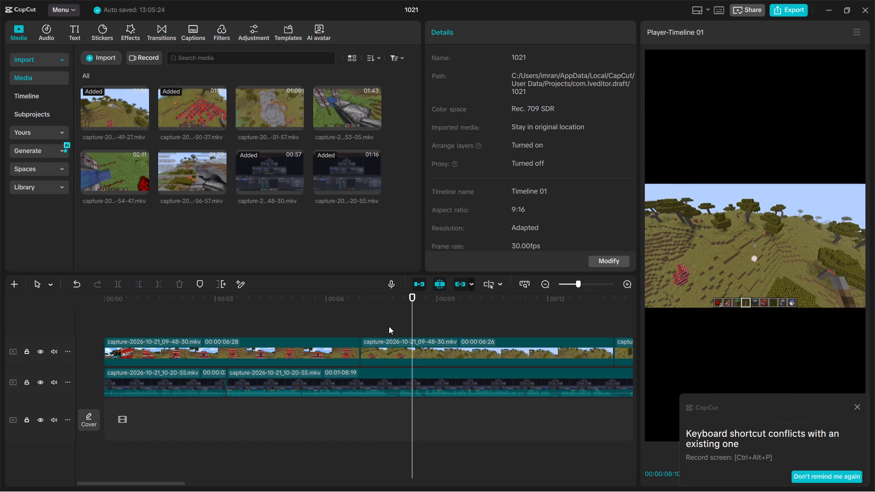
{"action": "key", "text": "space"}
{"action": "key", "text": "space"}
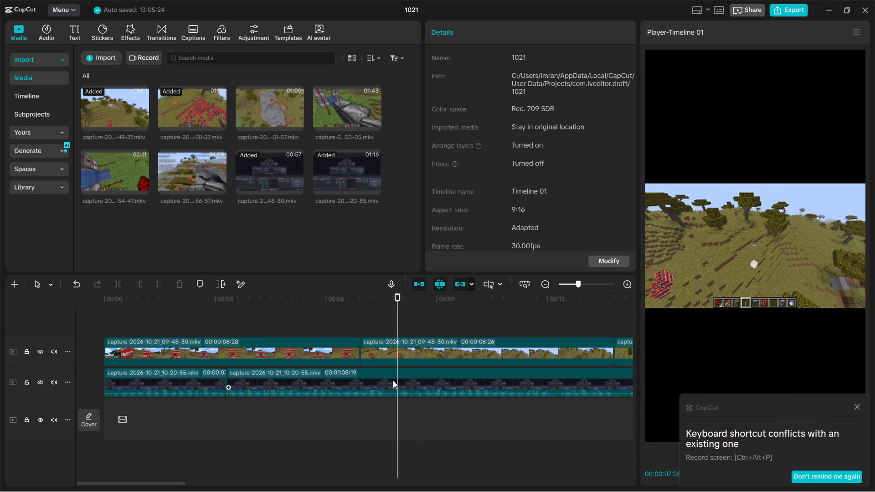
{"action": "left_click", "coordinate": [381, 328]}
{"action": "key", "text": "space"}
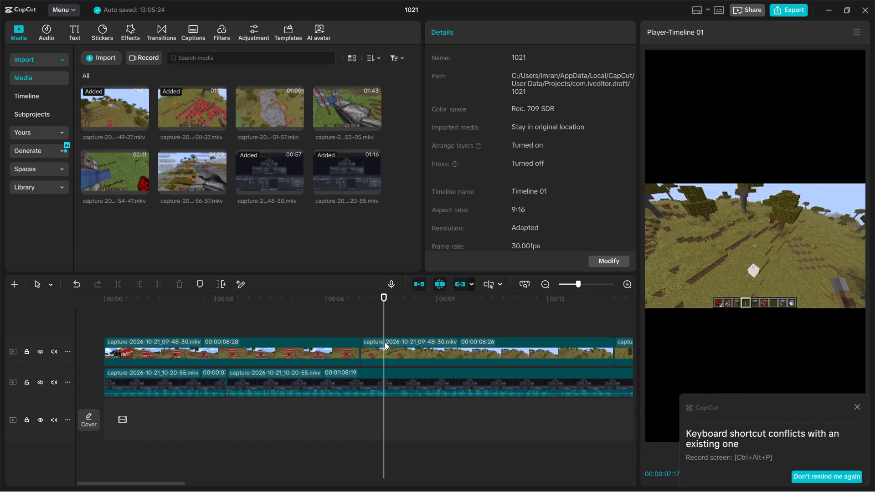
{"action": "key", "text": "space"}
{"action": "left_click", "coordinate": [385, 342]}
{"action": "left_click", "coordinate": [353, 330]}
{"action": "left_click", "coordinate": [341, 317]}
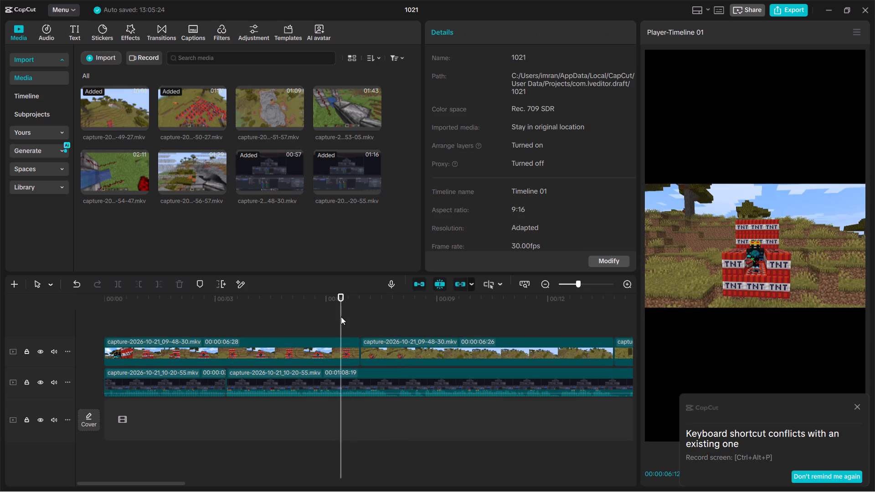
{"action": "key", "text": "space"}
{"action": "key", "text": "space"}
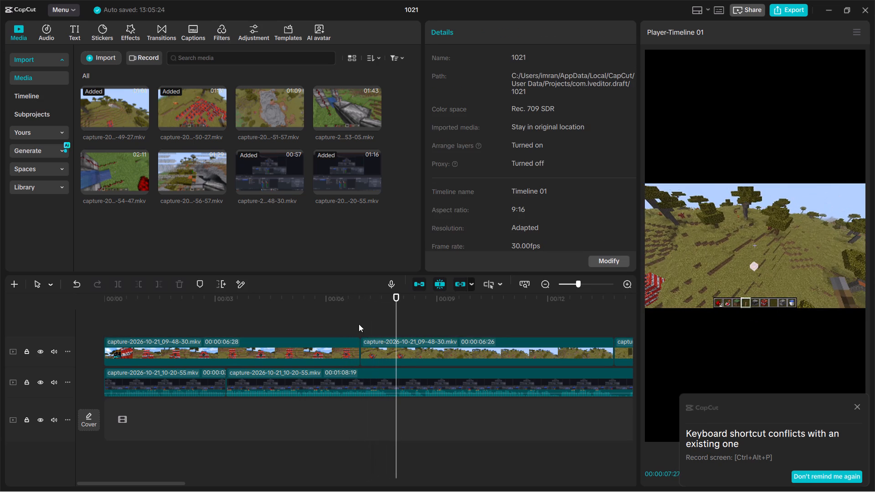
Split the second screen-recording segment at 00:00:07:18.
{"action": "left_click", "coordinate": [393, 380]}
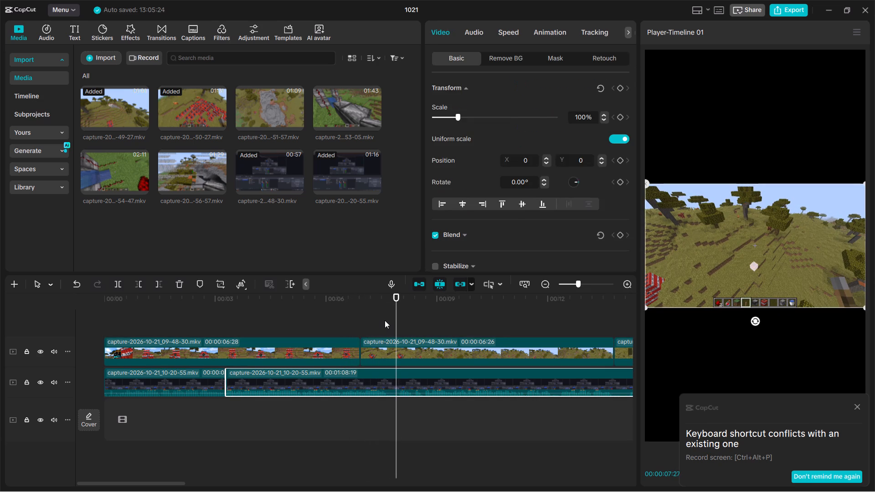
{"action": "left_click", "coordinate": [385, 320]}
{"action": "left_click", "coordinate": [391, 376]}
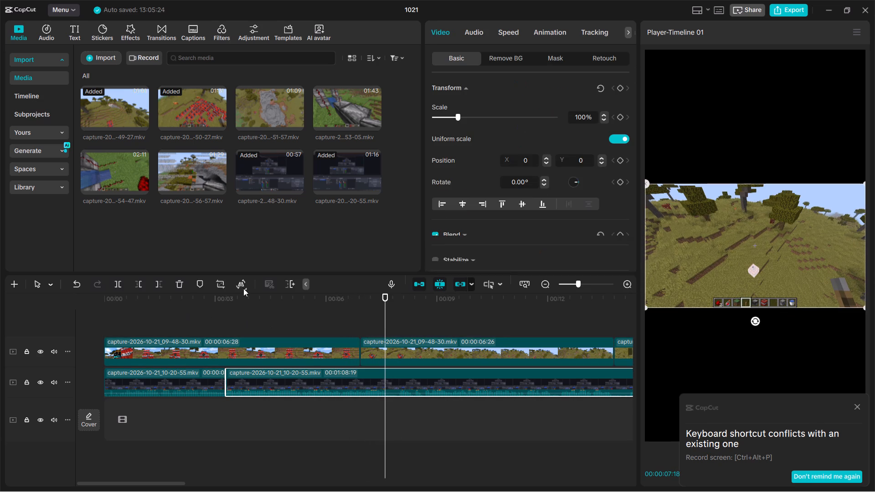
{"action": "left_click", "coordinate": [116, 282]}
Play from the split at 00:00:07:18 to about 00:00:17:08 to examine how the screen recording matches the gameplay.
{"action": "key", "text": "space"}
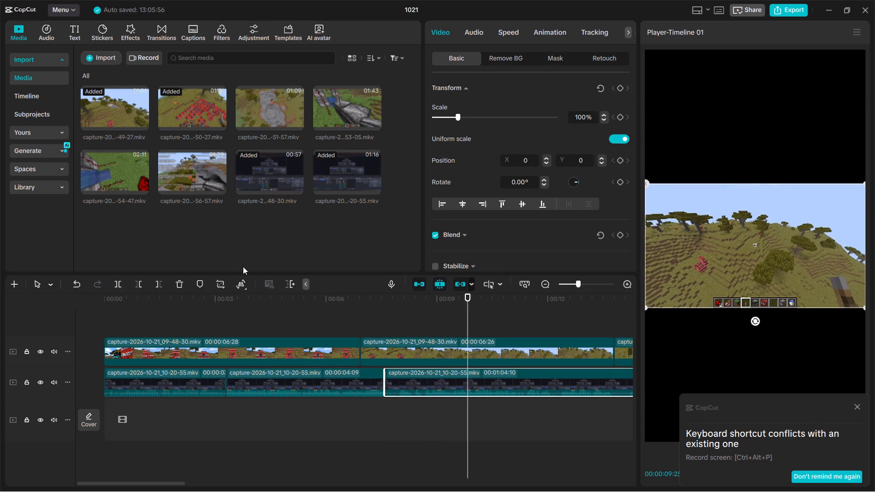
{"action": "key", "text": "space"}
{"action": "key", "text": "space"}
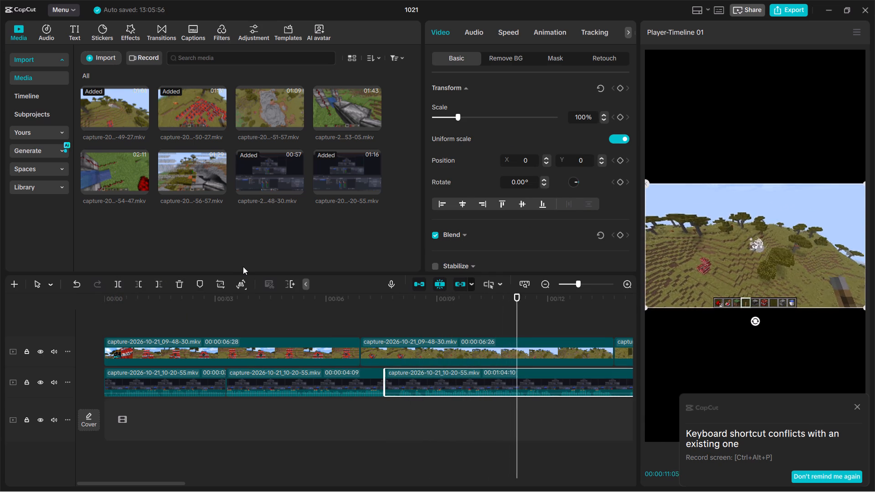
{"action": "key", "text": "space"}
{"action": "key", "text": "space"}
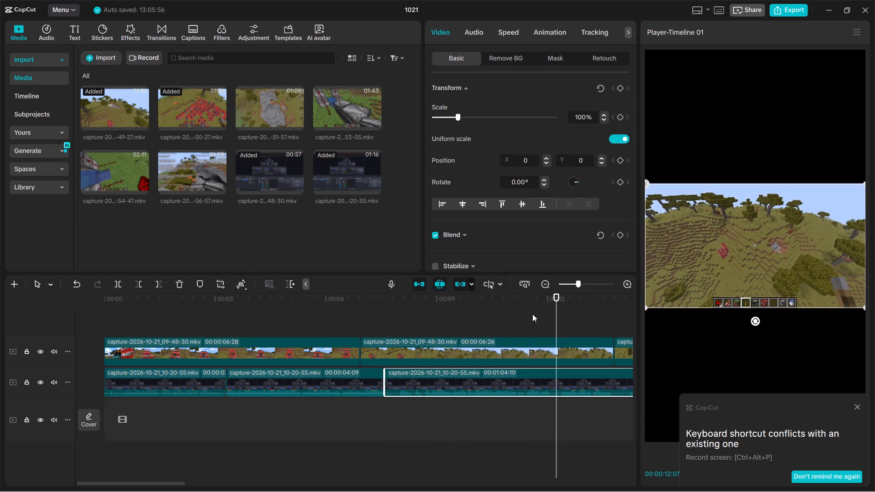
{"action": "key", "text": "space"}
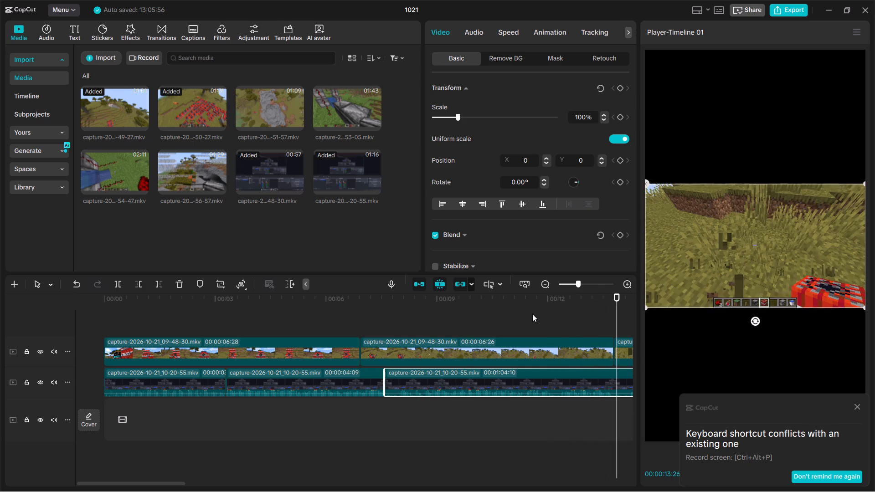
{"action": "key", "text": "space"}
{"action": "key", "text": "space"}
{"action": "key", "text": "space"}
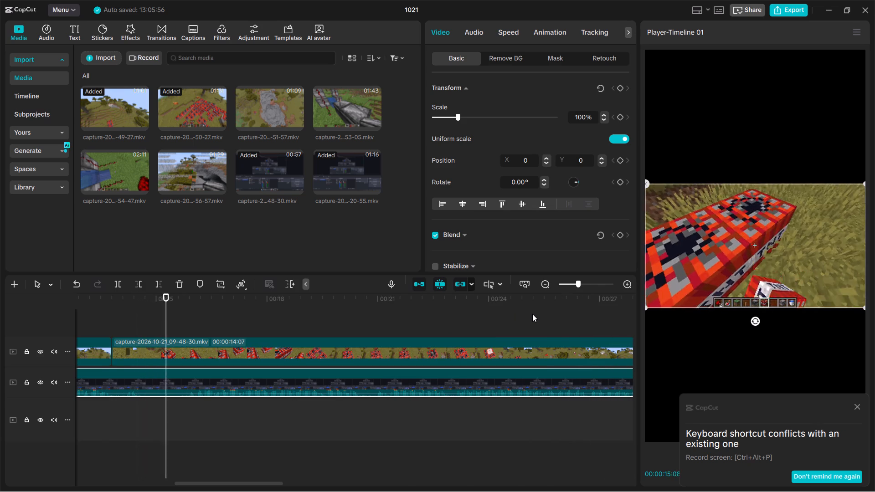
{"action": "key", "text": "space"}
{"action": "key", "text": "space"}
{"action": "key", "text": "space"}
{"action": "key", "text": "space"}
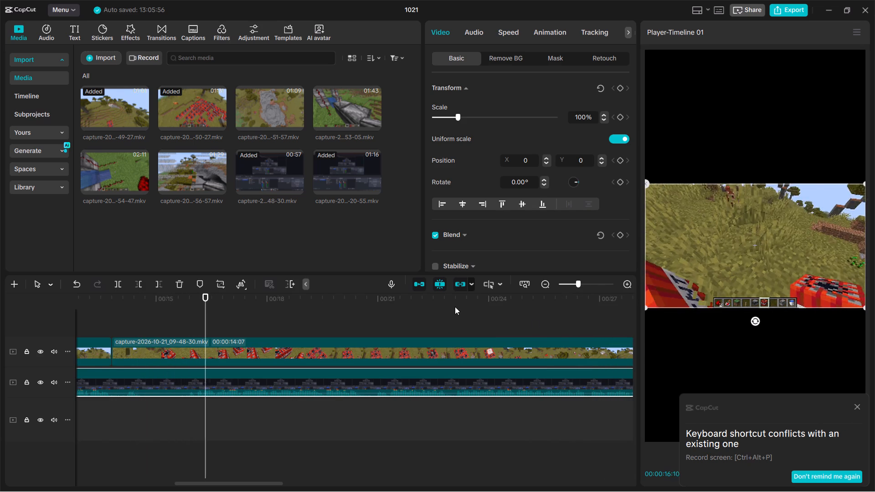
{"action": "key", "text": "space"}
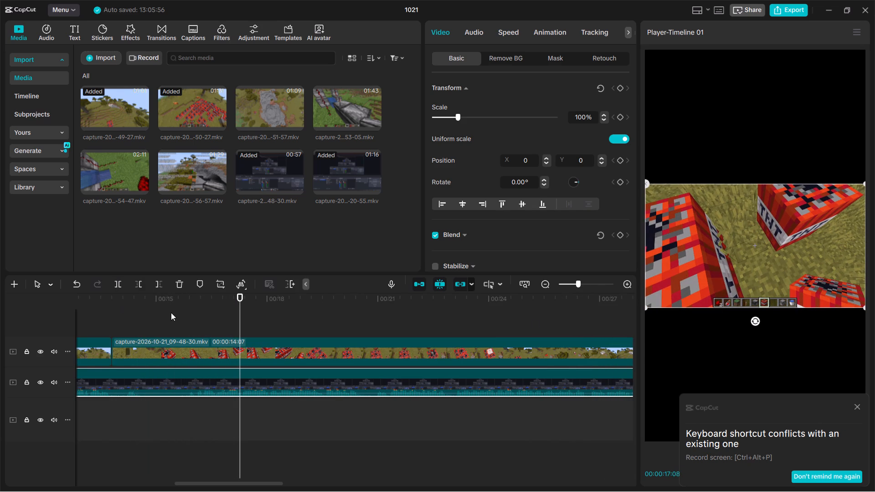
Replay the opening of the 00:00:14:07 gameplay clip, up to about 00:00:18:09, to compare it with the screen recording.
{"action": "left_click", "coordinate": [215, 316]}
{"action": "key", "text": "space"}
{"action": "key", "text": "space"}
{"action": "left_click", "coordinate": [185, 324]}
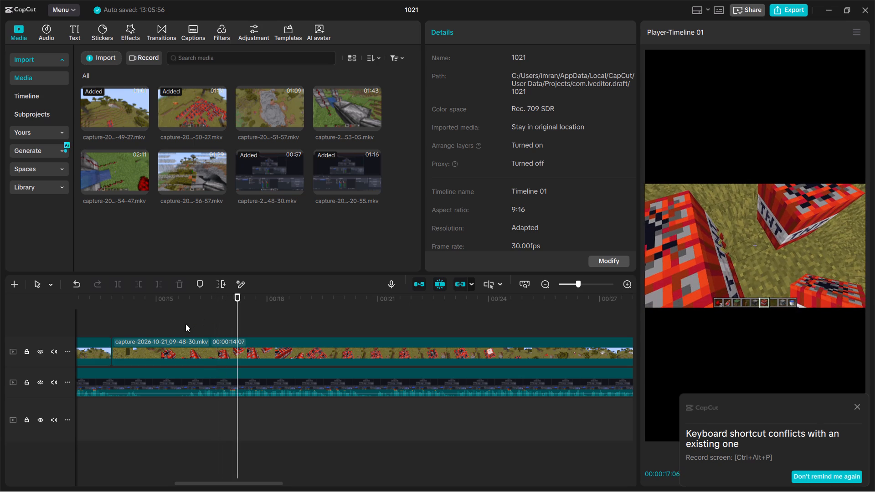
{"action": "key", "text": "space"}
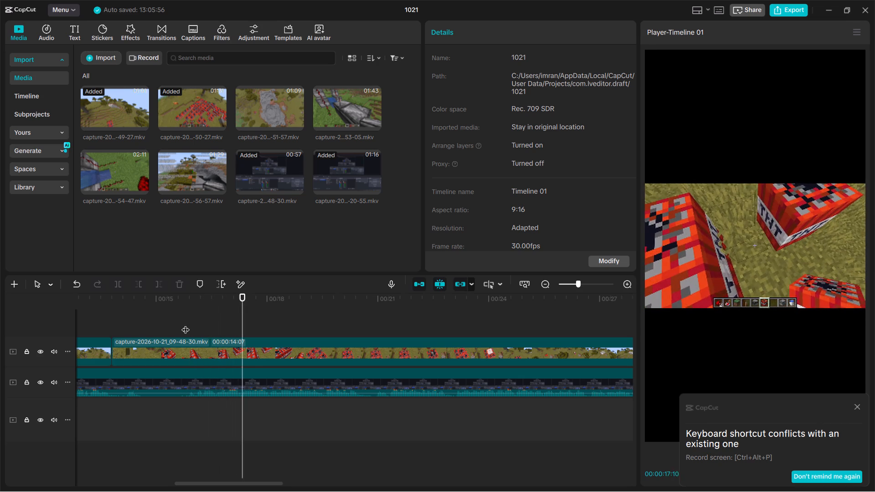
{"action": "key", "text": "space"}
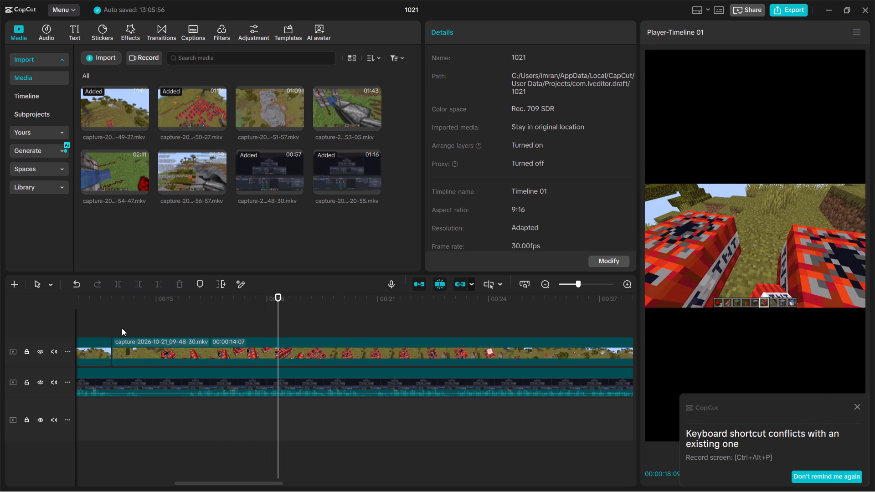
{"action": "left_click", "coordinate": [120, 330]}
{"action": "key", "text": "space"}
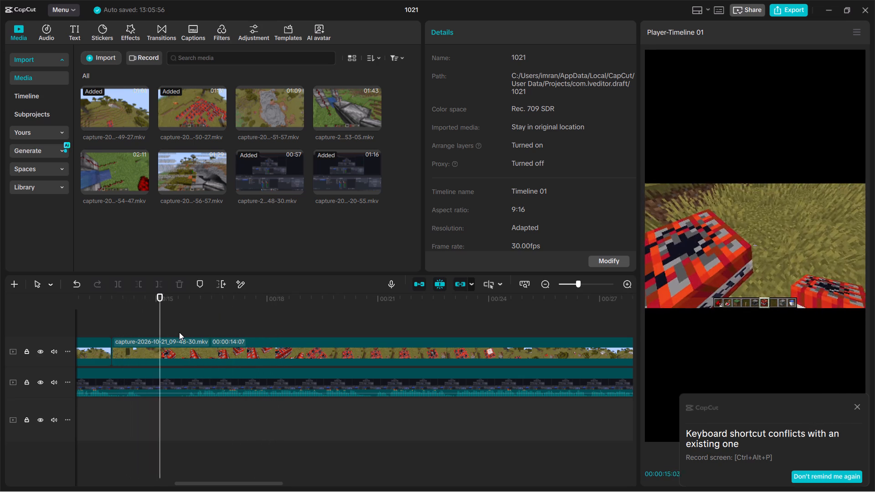
{"action": "key", "text": "space"}
Play from the timeline start to about 00:00:17:15, replaying around 00:00:12–00:00:16, to find where the screen recording needs cutting.
{"action": "left_click", "coordinate": [151, 328]}
{"action": "left_click_drag", "start_coordinate": [151, 328], "coordinate": [0, 390]}
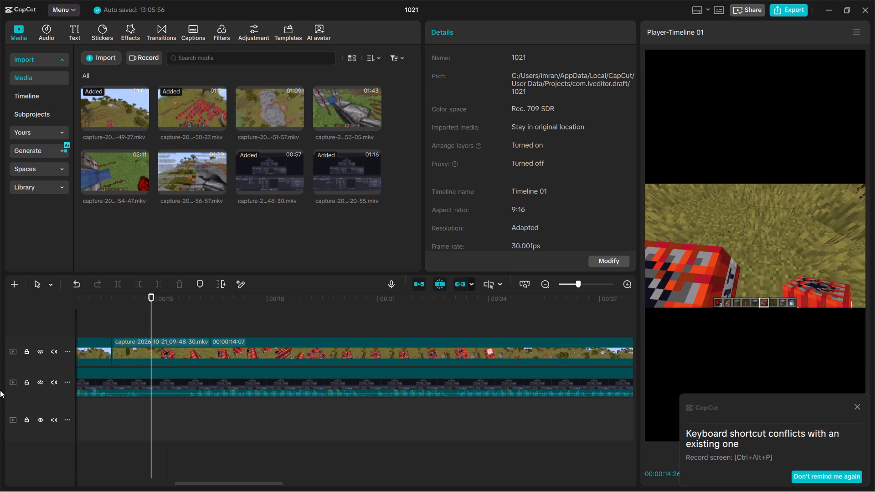
{"action": "left_click_drag", "start_coordinate": [0, 390], "coordinate": [249, 358]}
{"action": "key", "text": "space"}
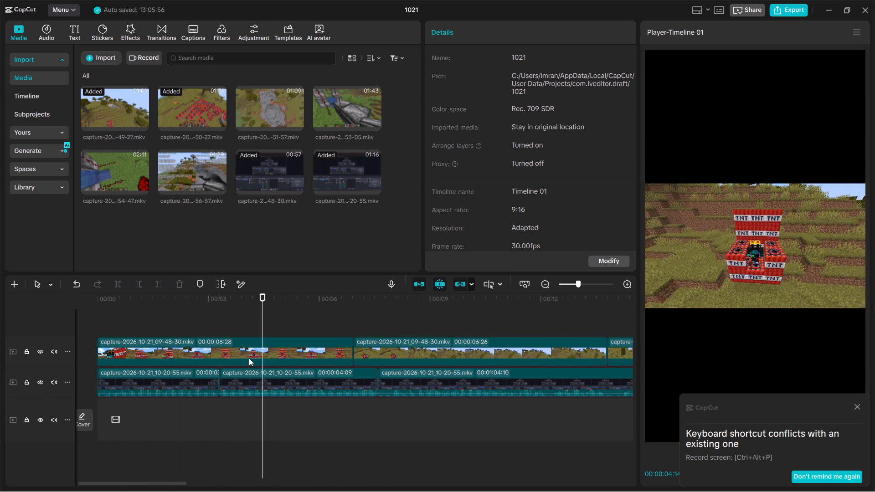
{"action": "key", "text": "ctrl+minus"}
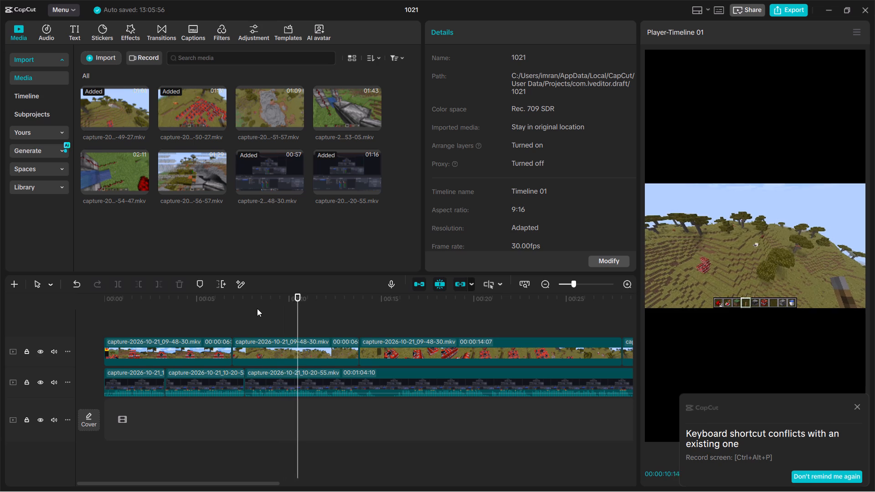
{"action": "key", "text": "space"}
{"action": "key", "text": "space"}
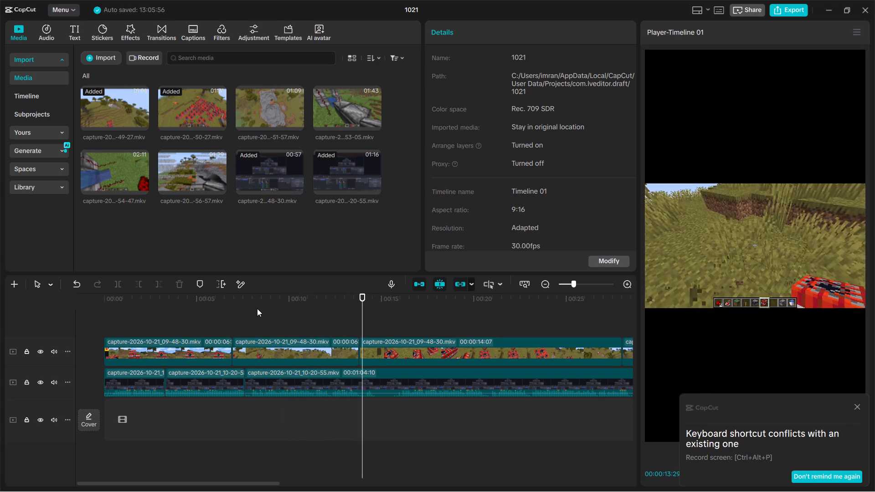
{"action": "key", "text": "space"}
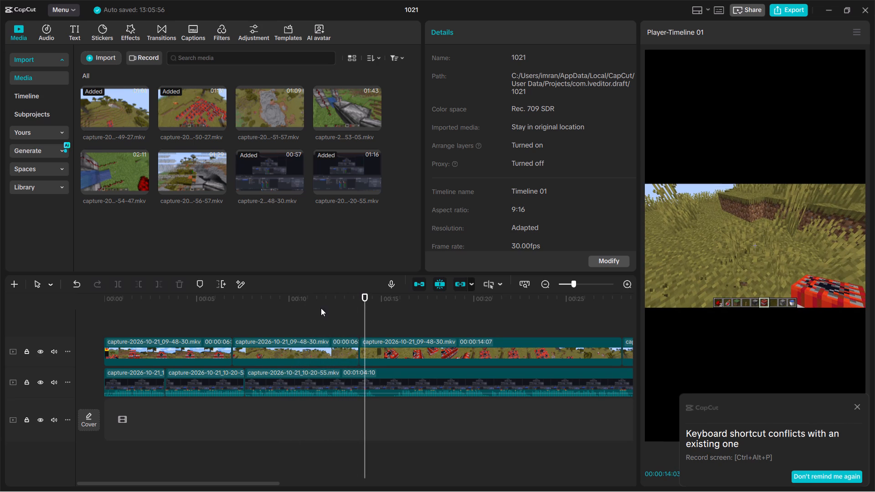
{"action": "left_click", "coordinate": [326, 312]}
{"action": "key", "text": "space"}
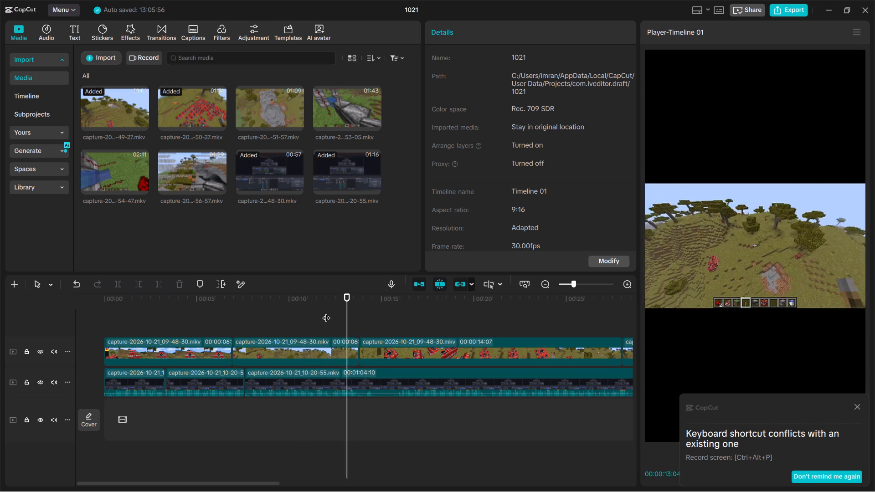
{"action": "key", "text": "space"}
{"action": "left_click", "coordinate": [326, 312]}
{"action": "key", "text": "space"}
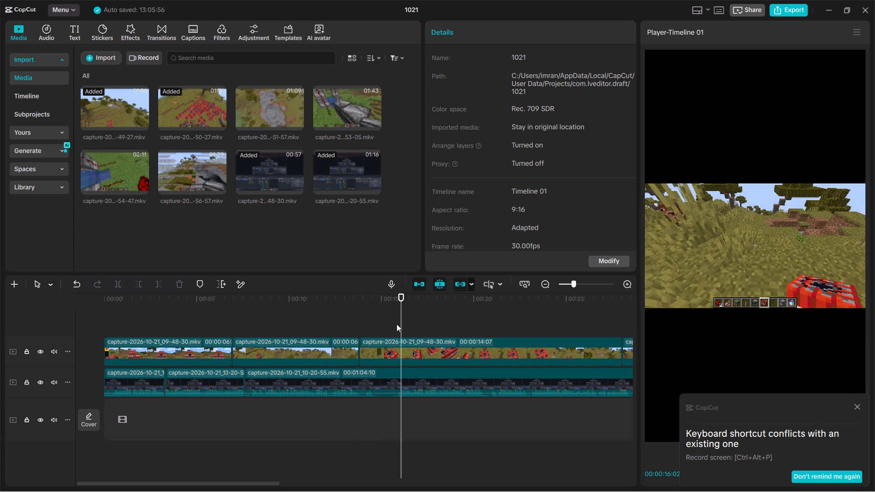
{"action": "key", "text": "space"}
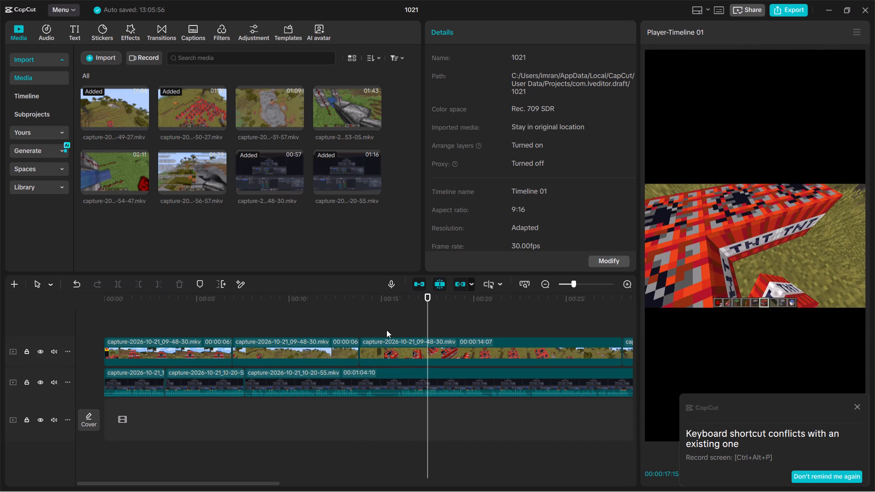
{"action": "left_click", "coordinate": [398, 320]}
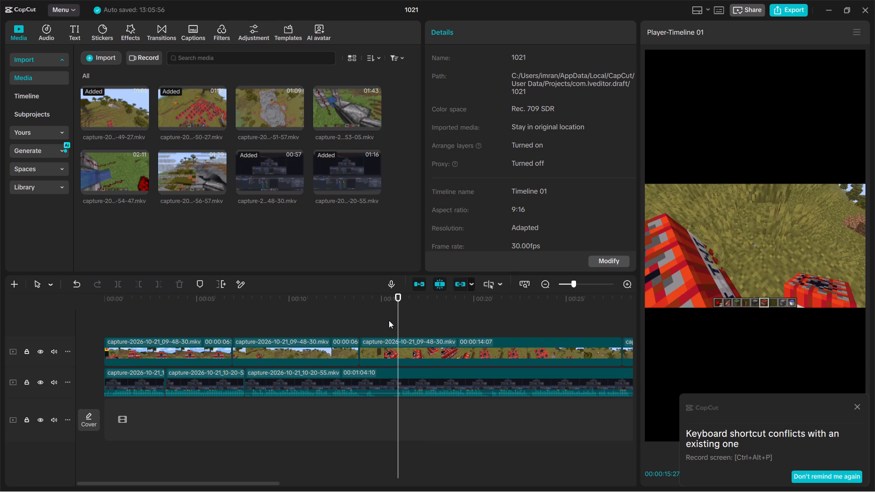
{"action": "left_click", "coordinate": [339, 297]}
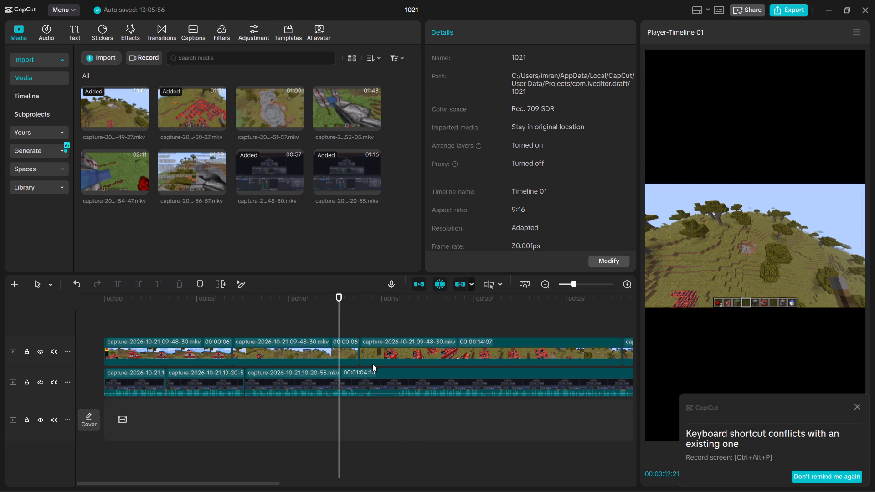
{"action": "left_click", "coordinate": [398, 314]}
Split the third screen-recording segment at 00:00:14:19.
{"action": "left_click", "coordinate": [375, 322]}
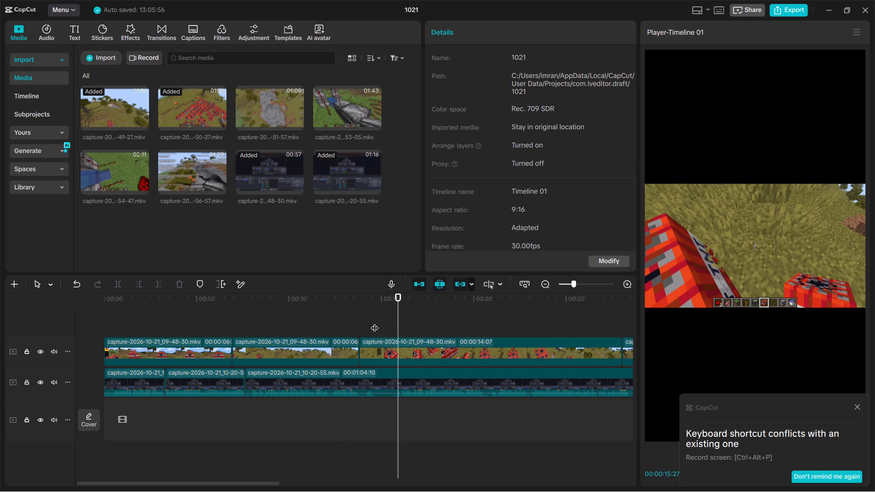
{"action": "left_click", "coordinate": [384, 382]}
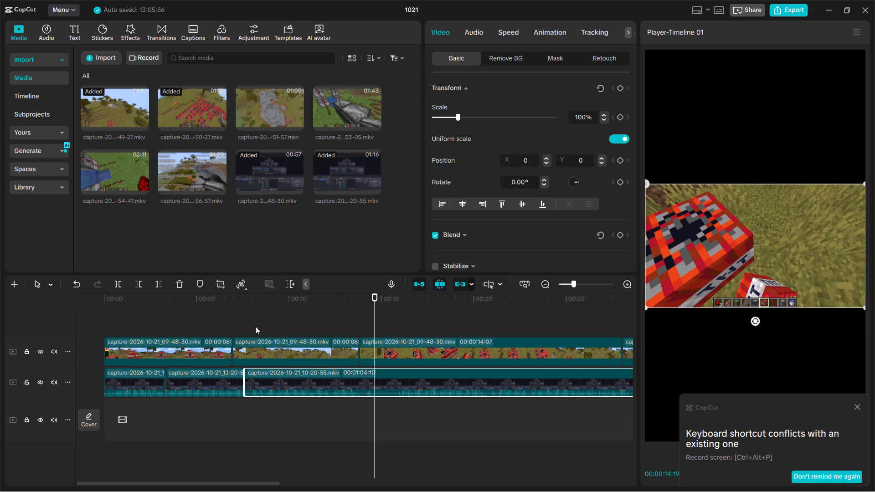
{"action": "left_click", "coordinate": [122, 282]}
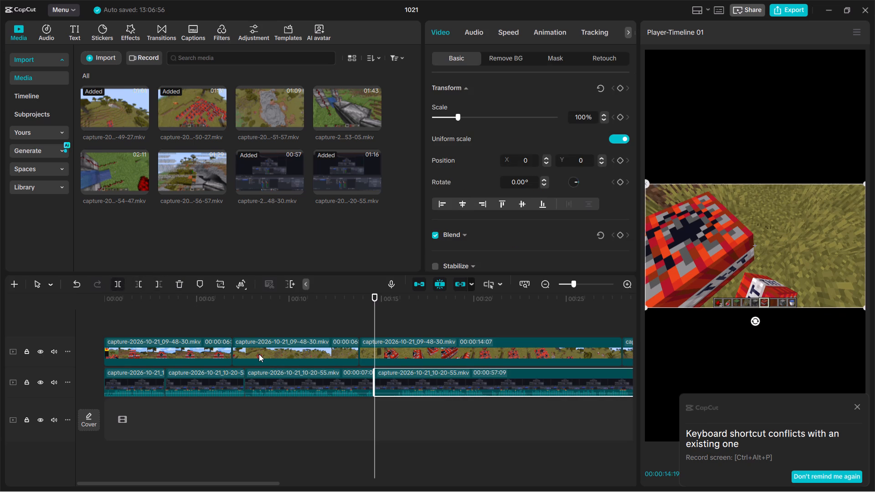
Split the screen recording at 00:00:13:21 and delete the short piece between that cut and 00:00:14:19.
{"action": "key", "text": "ctrl+plus"}
{"action": "key", "text": "ctrl+plus"}
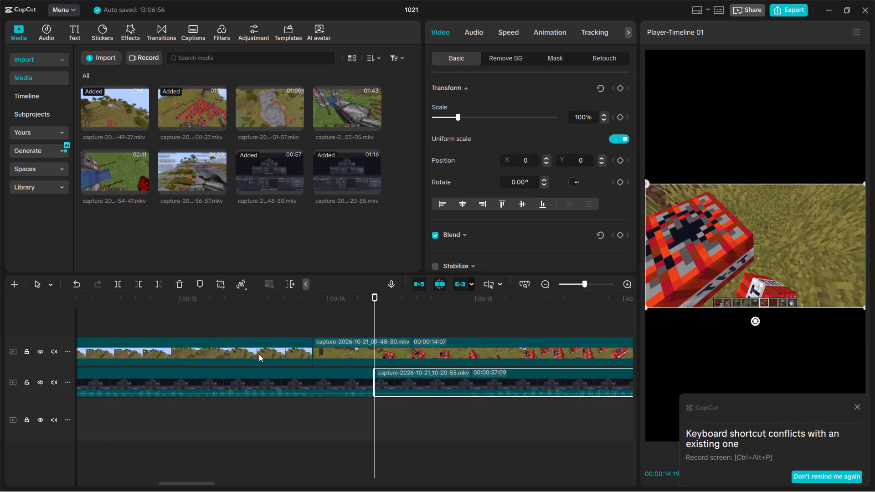
{"action": "key", "text": "ctrl+plus"}
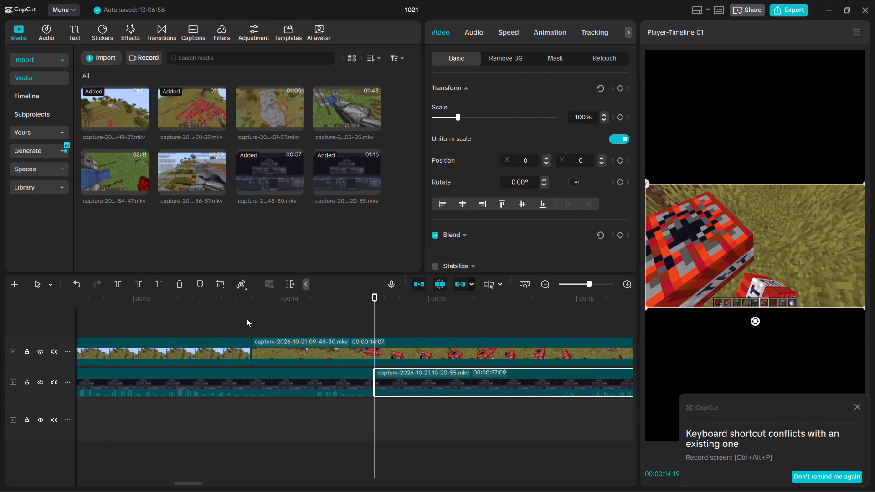
{"action": "left_click", "coordinate": [247, 318]}
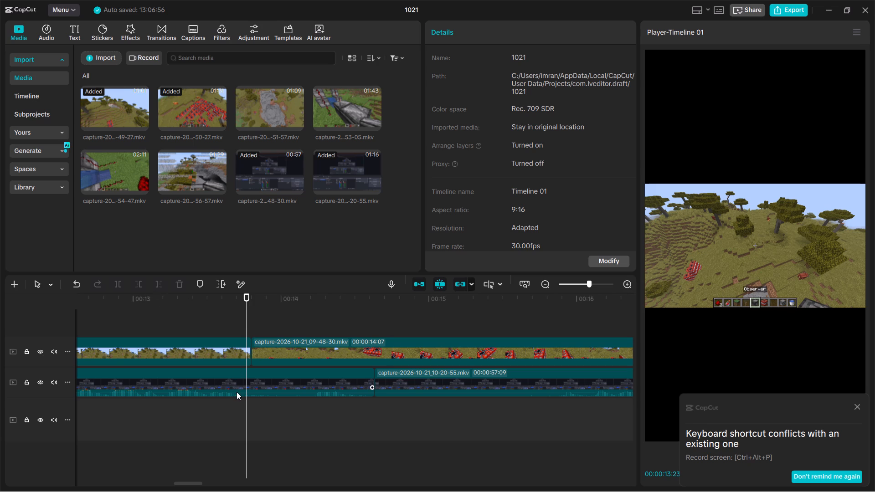
{"action": "left_click", "coordinate": [239, 374]}
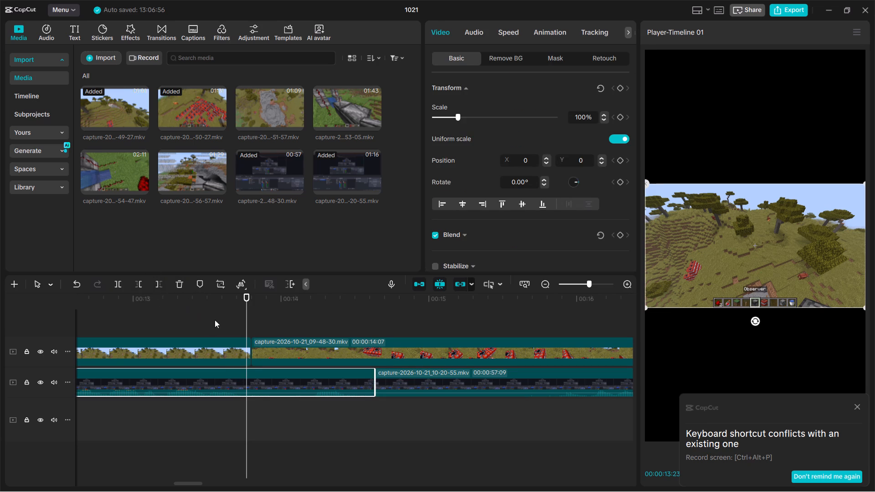
{"action": "left_click", "coordinate": [239, 324]}
{"action": "left_click", "coordinate": [259, 382]}
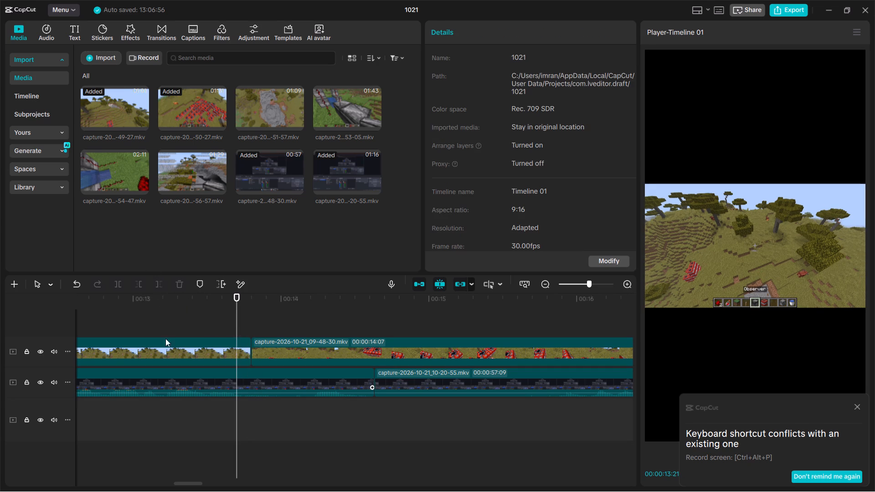
{"action": "left_click", "coordinate": [231, 382]}
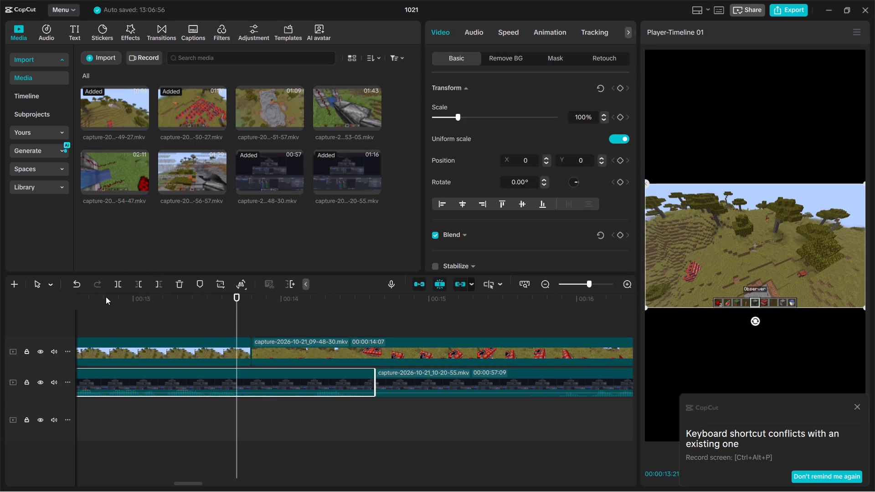
{"action": "left_click", "coordinate": [115, 282]}
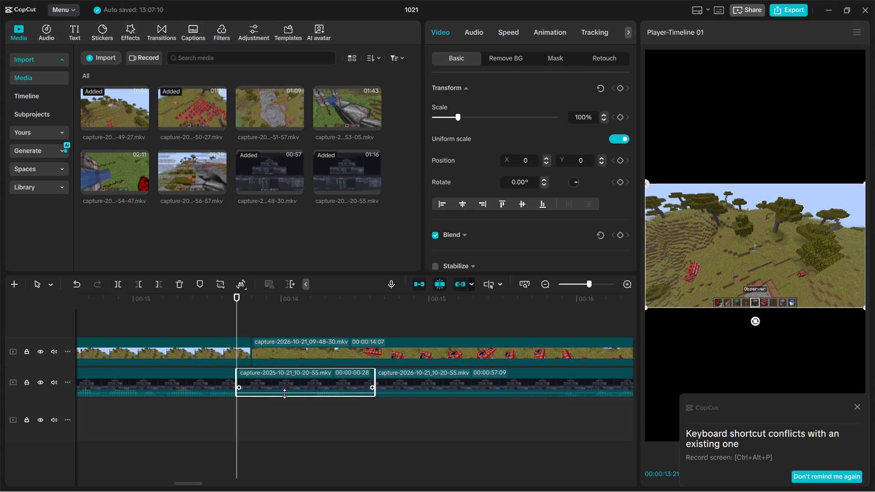
{"action": "left_click", "coordinate": [316, 380]}
{"action": "key", "text": "BackSpace"}
Trim the beginning of the last screen-recording segment so it starts at 00:00:15:26.
{"action": "left_click", "coordinate": [524, 326]}
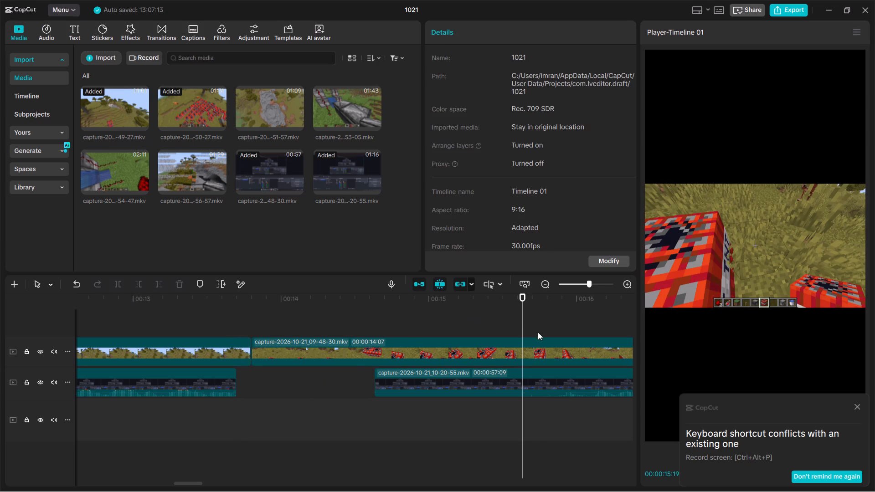
{"action": "left_click", "coordinate": [538, 332]}
{"action": "left_click", "coordinate": [558, 328]}
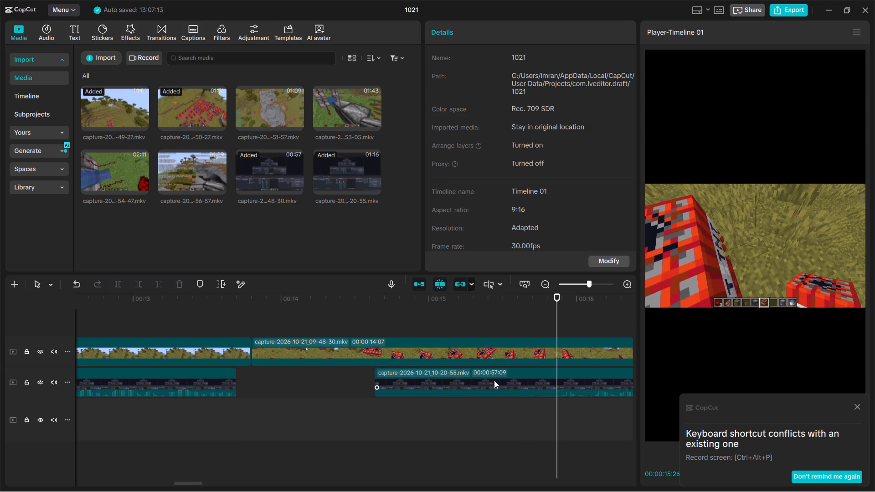
{"action": "left_click", "coordinate": [522, 378]}
{"action": "left_click", "coordinate": [135, 288]}
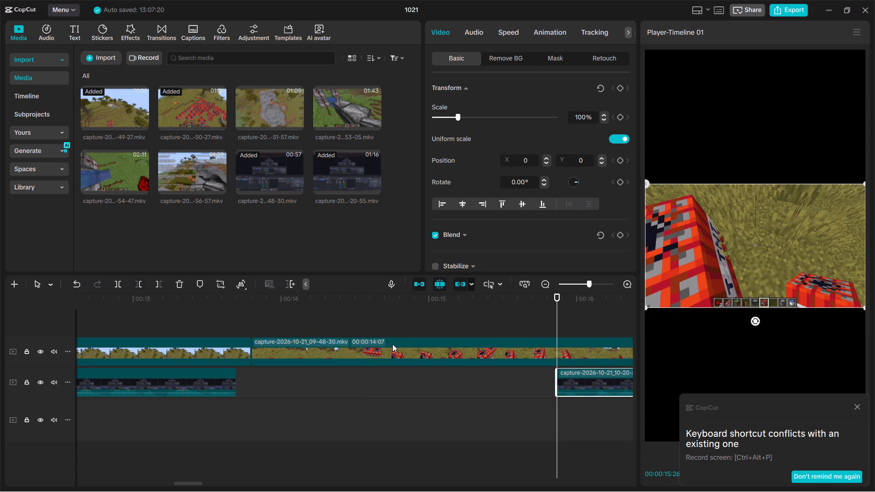
Move the last screen-recording segment earlier to line up with the start of the 00:00:14:07 gameplay clip.
{"action": "key", "text": "ctrl+minus"}
{"action": "key", "text": "ctrl+minus"}
{"action": "key", "text": "ctrl+minus"}
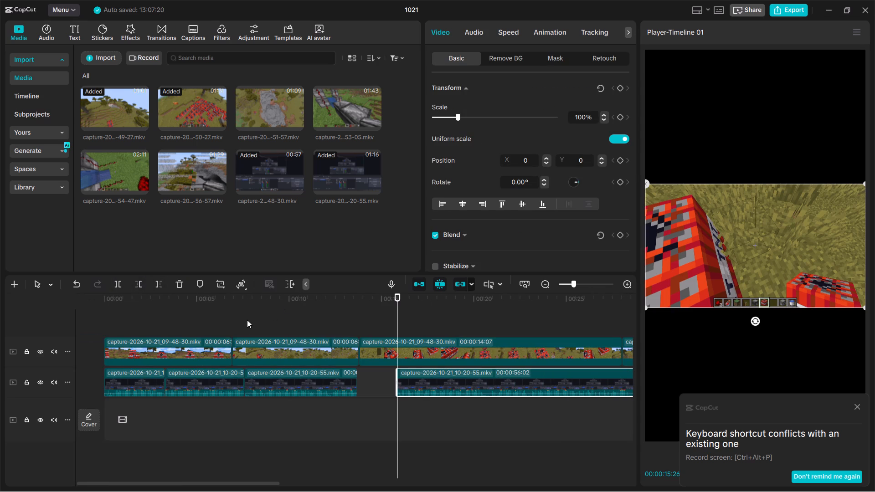
{"action": "left_click_drag", "start_coordinate": [452, 382], "coordinate": [411, 382]}
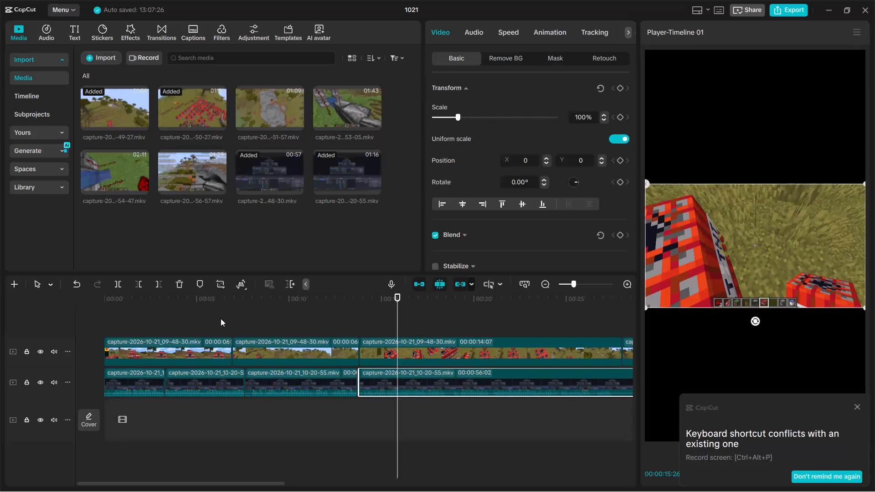
Play from the timeline start to about 00:00:15:28 and replay from 00:00:12:04 to check the join between the last recording segments.
{"action": "left_click", "coordinate": [183, 326]}
{"action": "left_click_drag", "start_coordinate": [181, 310], "coordinate": [0, 350]}
{"action": "key", "text": "space"}
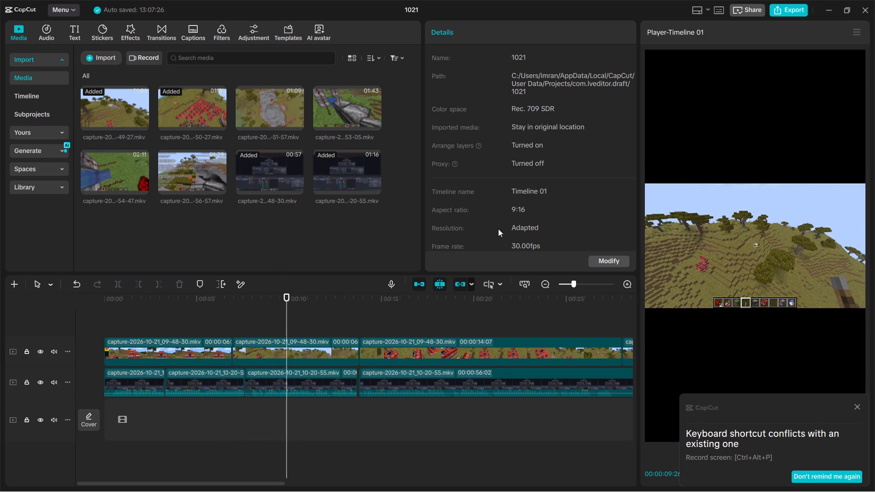
{"action": "left_click", "coordinate": [854, 406]}
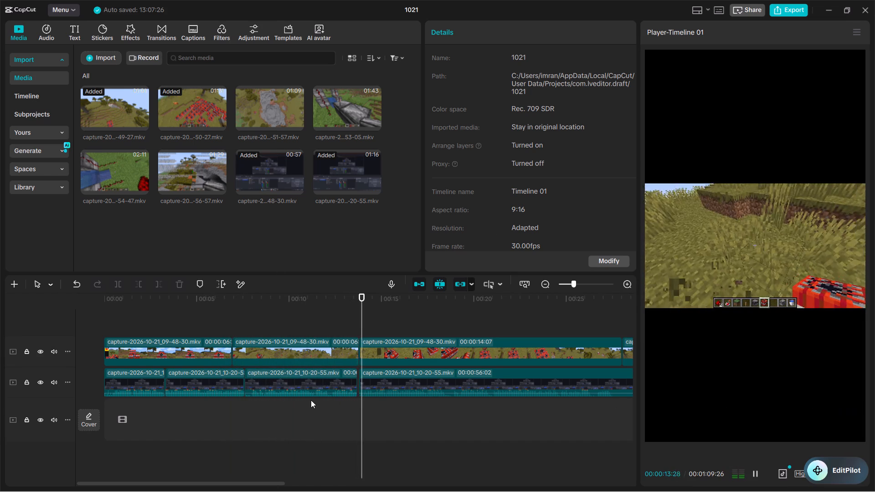
{"action": "key", "text": "space"}
{"action": "key", "text": "space"}
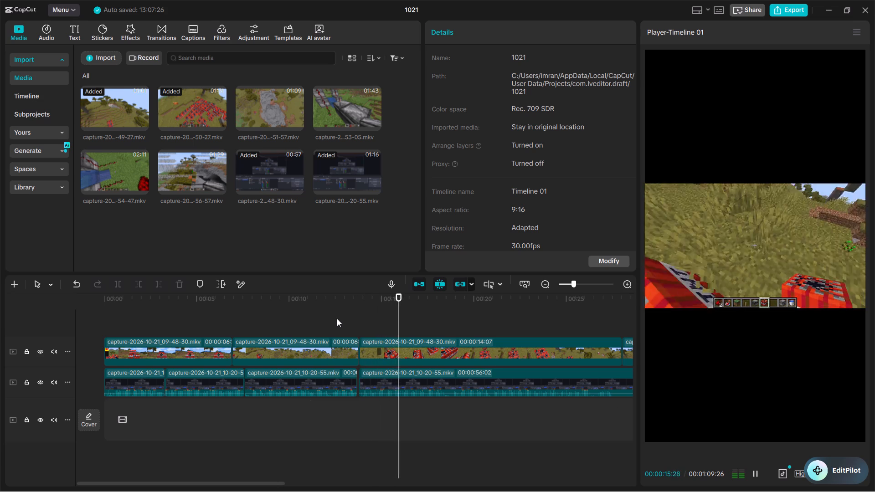
{"action": "left_click", "coordinate": [340, 318]}
{"action": "key", "text": "space"}
{"action": "left_click", "coordinate": [329, 320]}
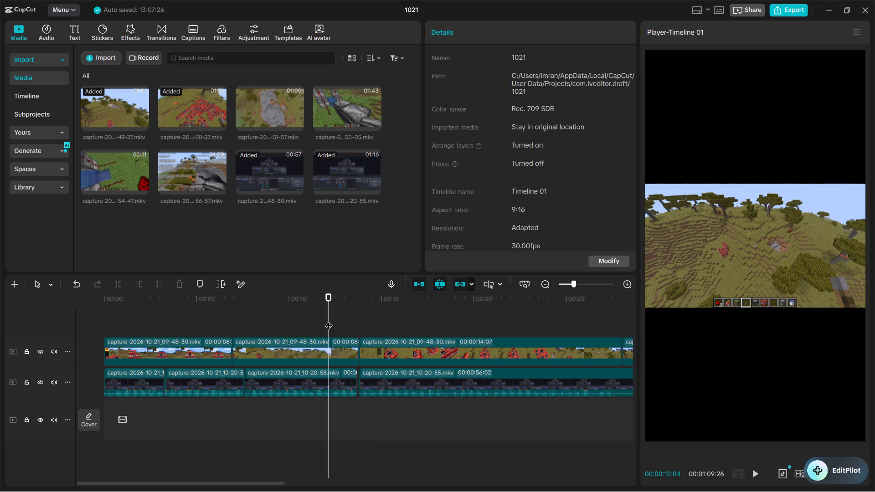
{"action": "key", "text": "ctrl+plus"}
{"action": "key", "text": "ctrl+plus"}
{"action": "left_click", "coordinate": [301, 333]}
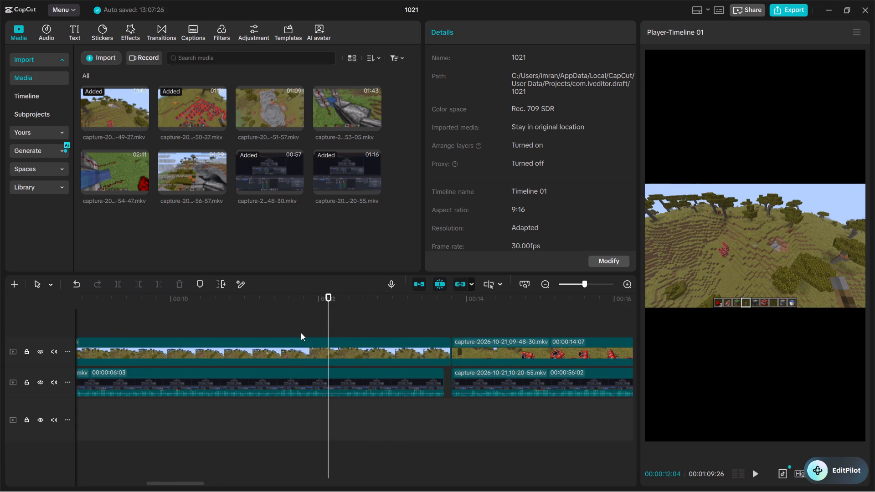
{"action": "key", "text": "space"}
{"action": "key", "text": "space"}
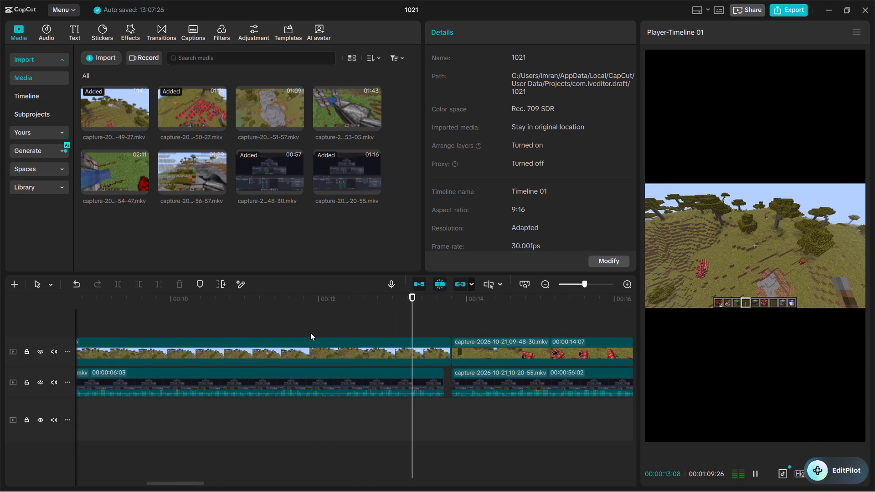
Trim the third screen-recording segment so it ends at 00:00:12:02.
{"action": "left_click", "coordinate": [324, 330]}
{"action": "left_click", "coordinate": [324, 390]}
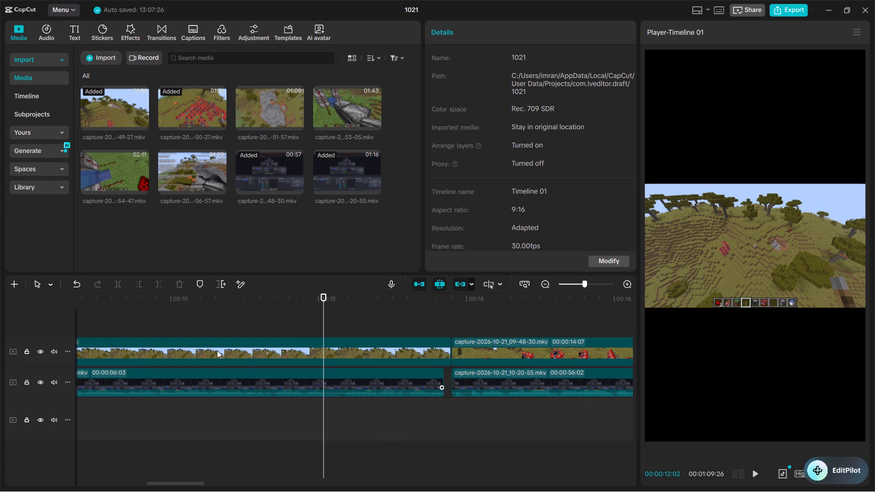
{"action": "left_click", "coordinate": [155, 282]}
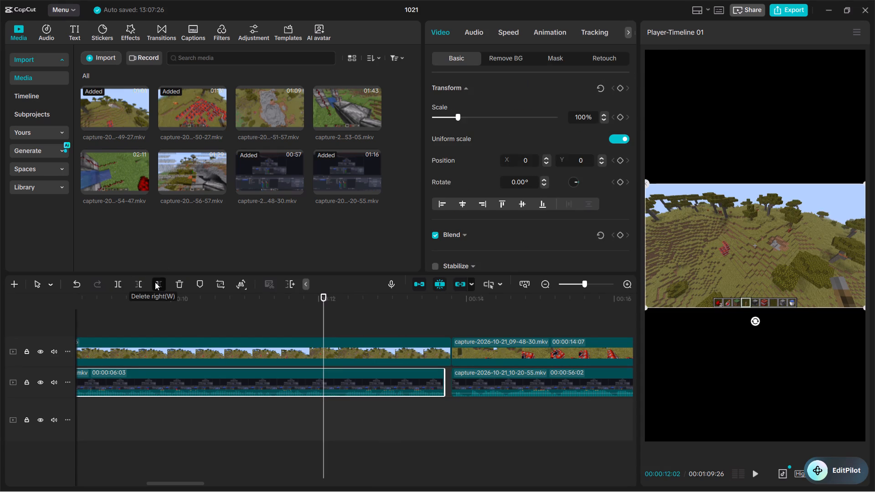
Move the last screen-recording segment earlier so it follows directly after the third segment at 00:00:12:02.
{"action": "left_click_drag", "start_coordinate": [500, 370], "coordinate": [372, 376]}
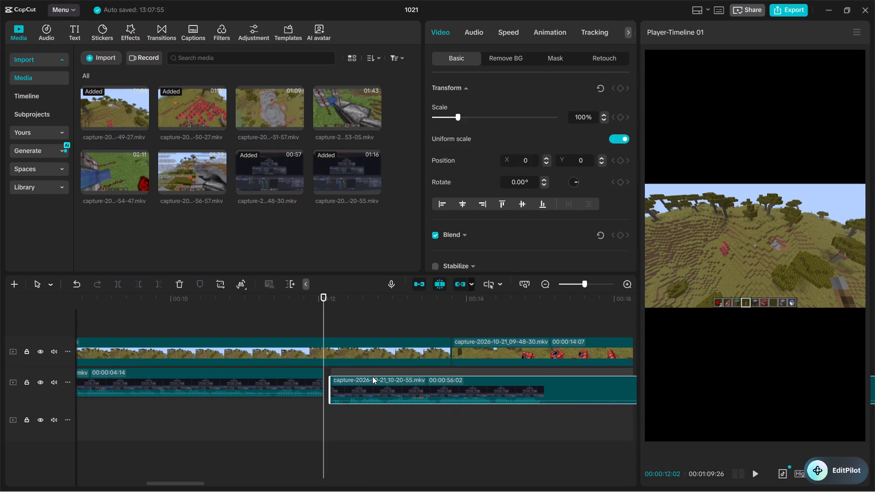
{"action": "left_click_drag", "start_coordinate": [372, 376], "coordinate": [371, 376]}
Replay the timeline from the start to review the recut screen recording against the gameplay clips.
{"action": "left_click", "coordinate": [269, 310]}
{"action": "left_click_drag", "start_coordinate": [269, 310], "coordinate": [0, 491]}
{"action": "key", "text": "space"}
{"action": "key", "text": "ctrl+minus"}
{"action": "key", "text": "ctrl+minus"}
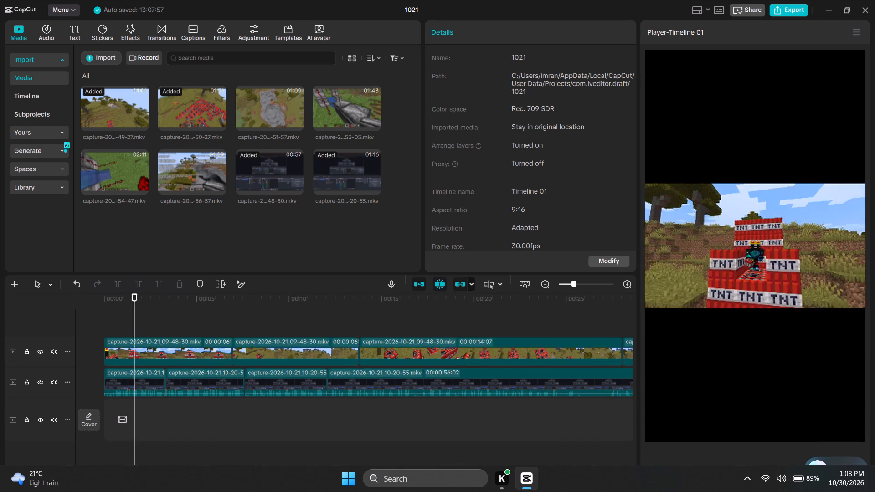
{"action": "key", "text": "ctrl+minus"}
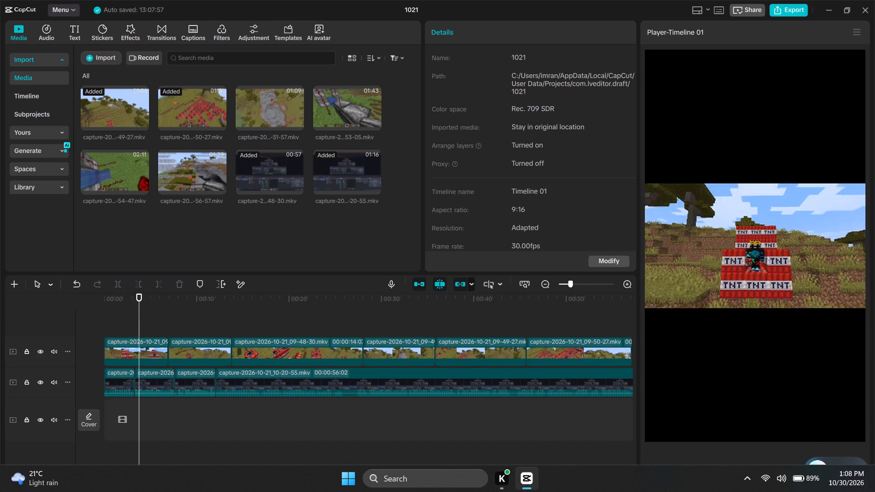
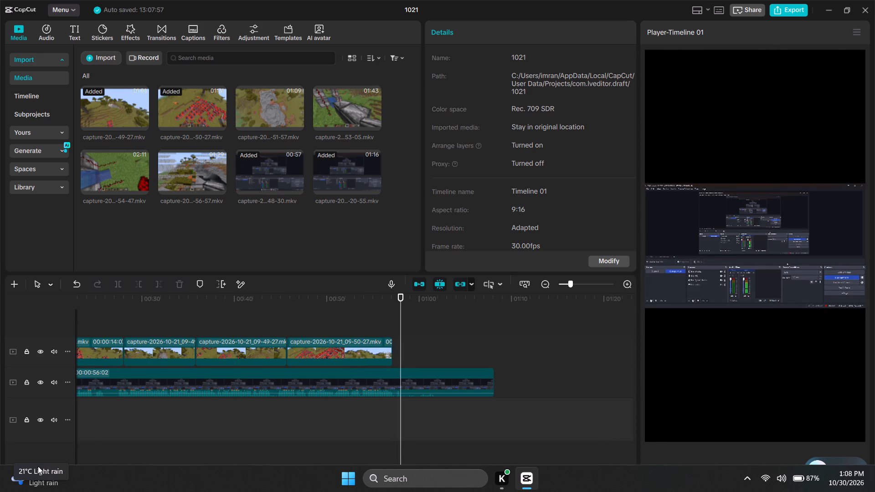
Trim the last screen-recording segment so it ends with the final gameplay clip at 00:00:57:04.
{"action": "key", "text": "space"}
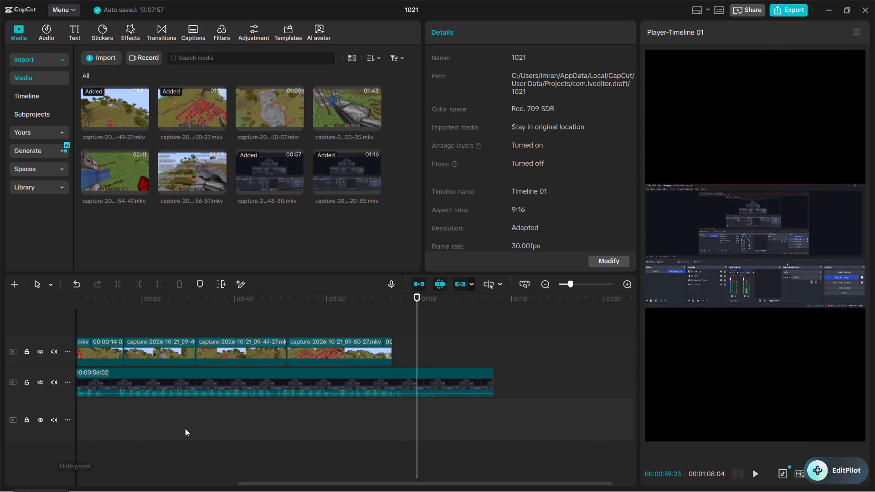
{"action": "key", "text": "space"}
{"action": "left_click", "coordinate": [389, 324]}
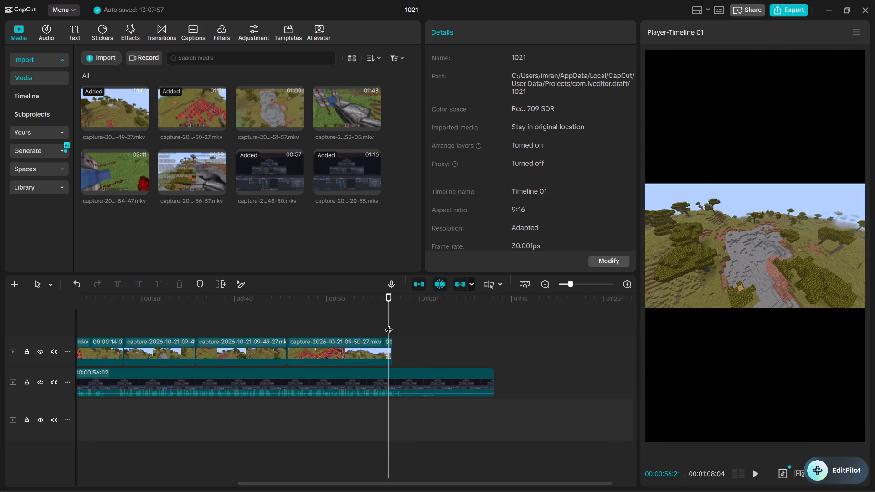
{"action": "key", "text": "space"}
{"action": "key", "text": "space"}
{"action": "key", "text": "ctrl+plus"}
{"action": "key", "text": "ctrl+plus"}
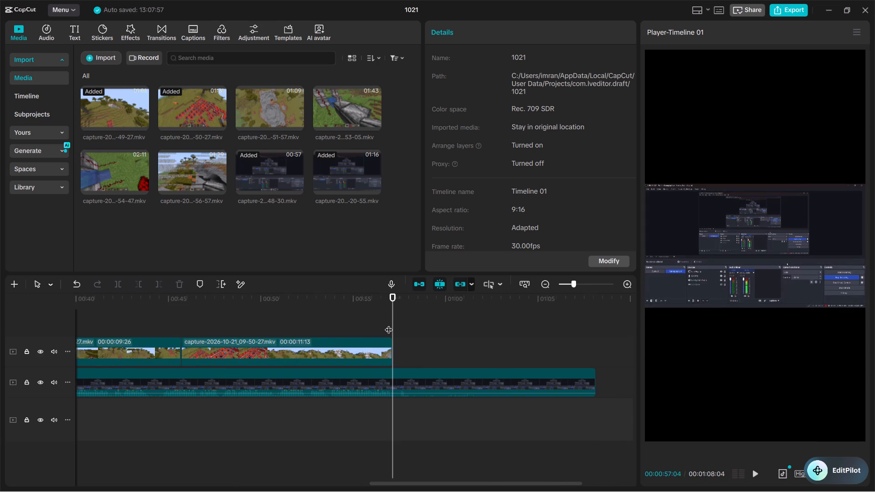
{"action": "key", "text": "ctrl+plus"}
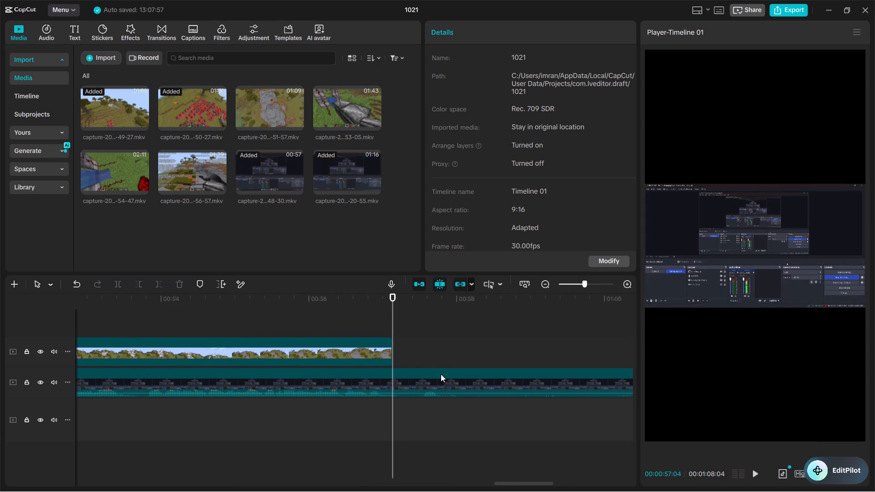
{"action": "left_click", "coordinate": [432, 378]}
{"action": "left_click", "coordinate": [158, 280]}
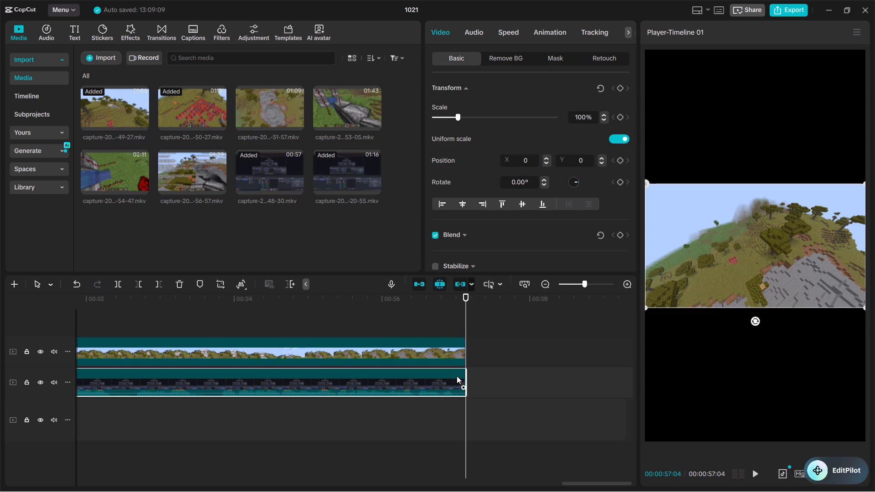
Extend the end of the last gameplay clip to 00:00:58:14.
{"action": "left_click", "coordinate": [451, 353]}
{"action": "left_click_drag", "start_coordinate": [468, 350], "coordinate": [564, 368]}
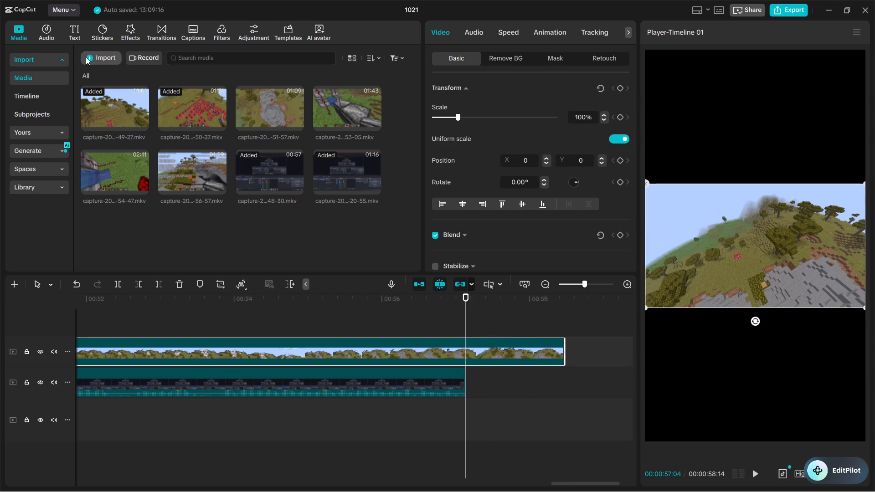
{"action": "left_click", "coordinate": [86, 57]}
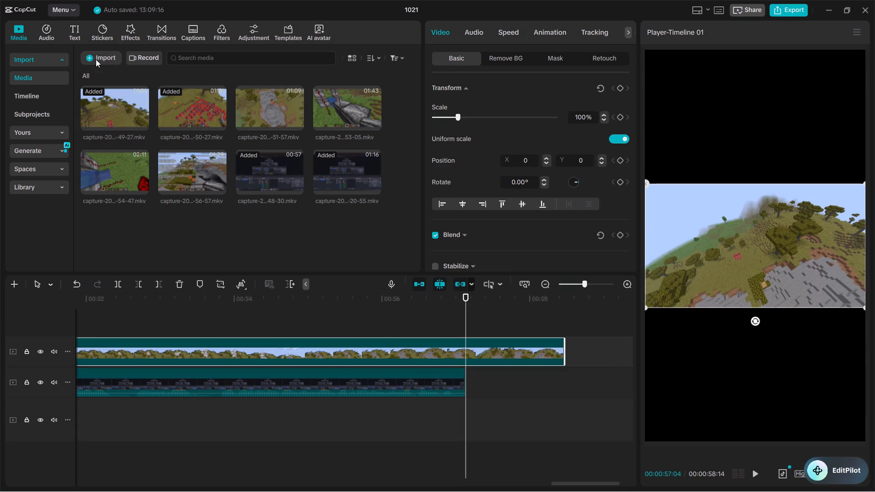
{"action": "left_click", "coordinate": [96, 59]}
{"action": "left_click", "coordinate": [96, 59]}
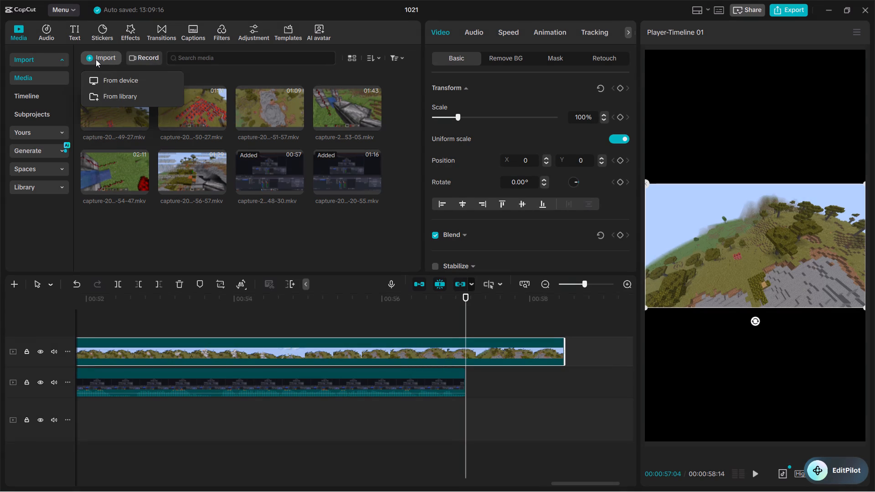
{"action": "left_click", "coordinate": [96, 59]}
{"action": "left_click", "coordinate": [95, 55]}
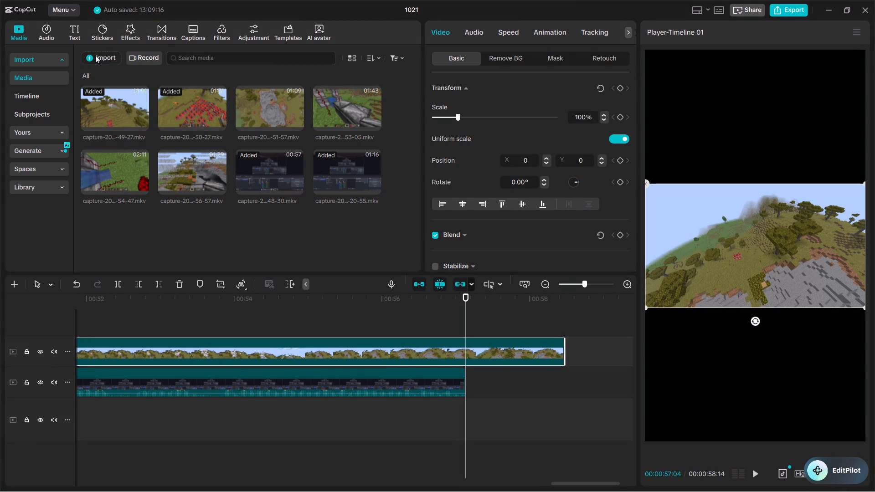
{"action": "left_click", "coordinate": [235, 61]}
Shift the last gameplay clip horizontally in the frame to an X position of -53.
{"action": "left_click_drag", "start_coordinate": [735, 219], "coordinate": [730, 217]}
{"action": "left_click", "coordinate": [749, 216]}
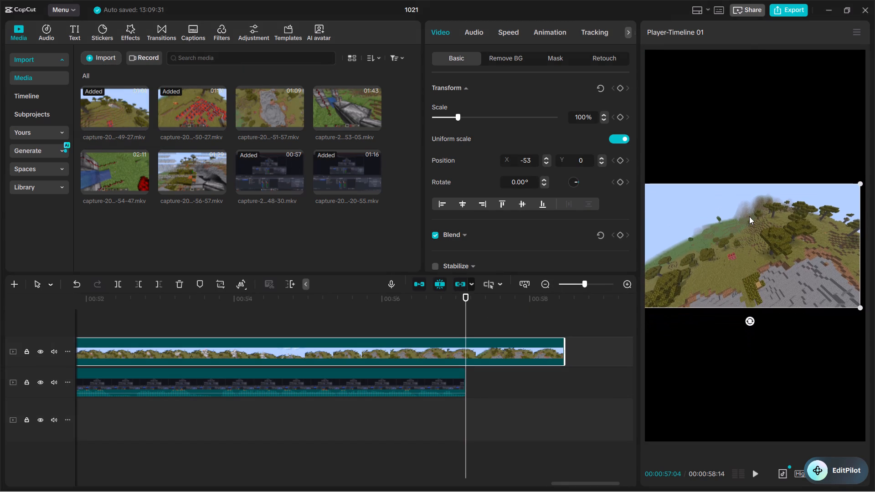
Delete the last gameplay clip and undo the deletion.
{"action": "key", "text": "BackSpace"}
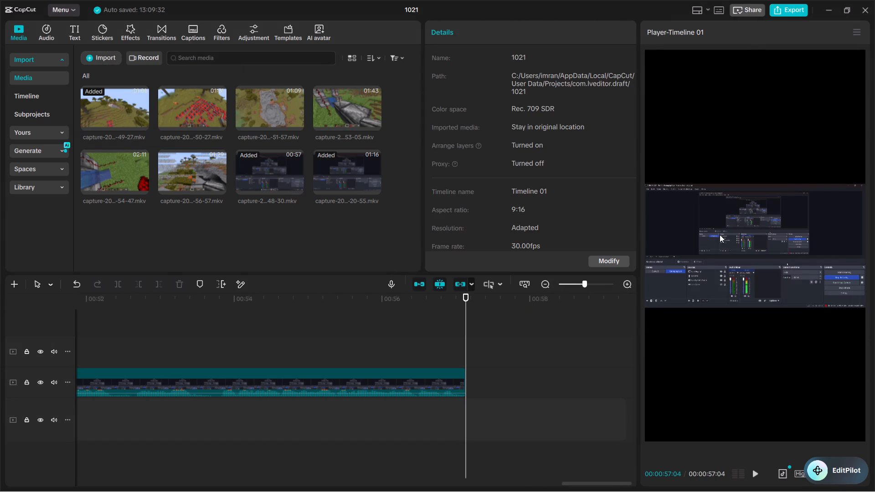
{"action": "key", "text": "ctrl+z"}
Split the last gameplay clip at 00:00:57:04, where the screen recording ends, and delete the remainder after the cut.
{"action": "key", "text": "ctrl+minus"}
{"action": "key", "text": "ctrl+minus"}
{"action": "key", "text": "ctrl+minus"}
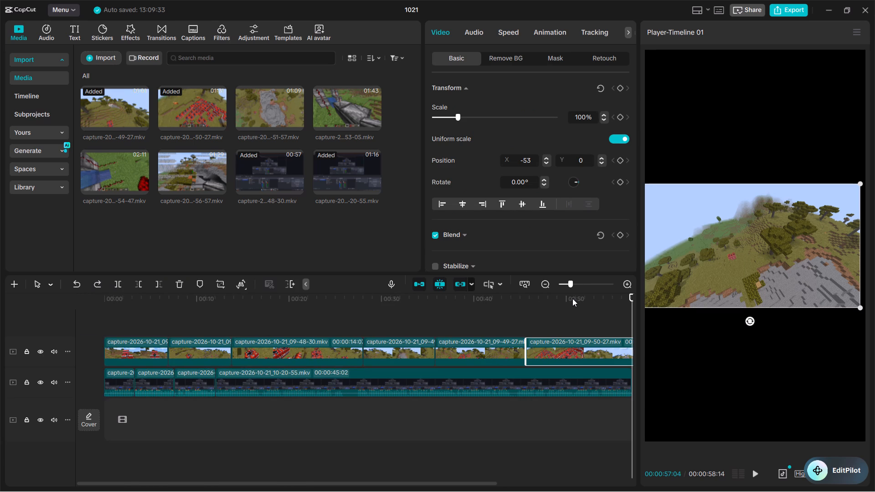
{"action": "left_click", "coordinate": [607, 312]}
{"action": "left_click_drag", "start_coordinate": [607, 312], "coordinate": [713, 328]}
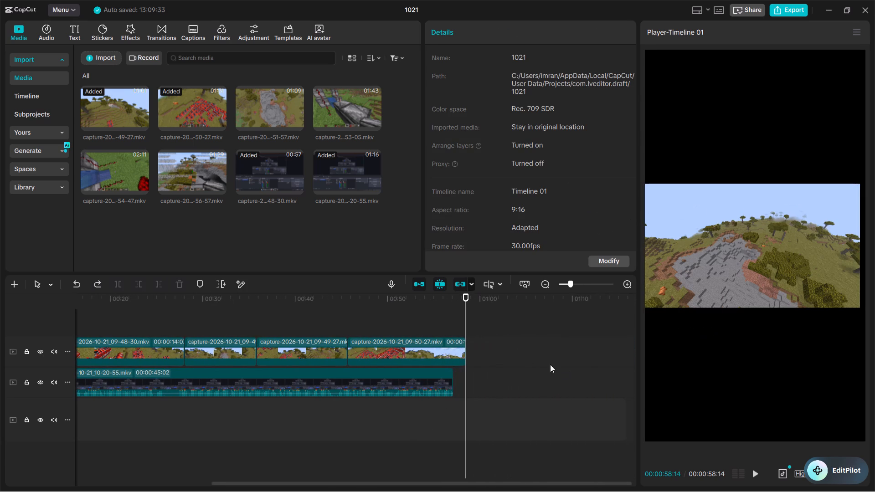
{"action": "left_click", "coordinate": [454, 321]}
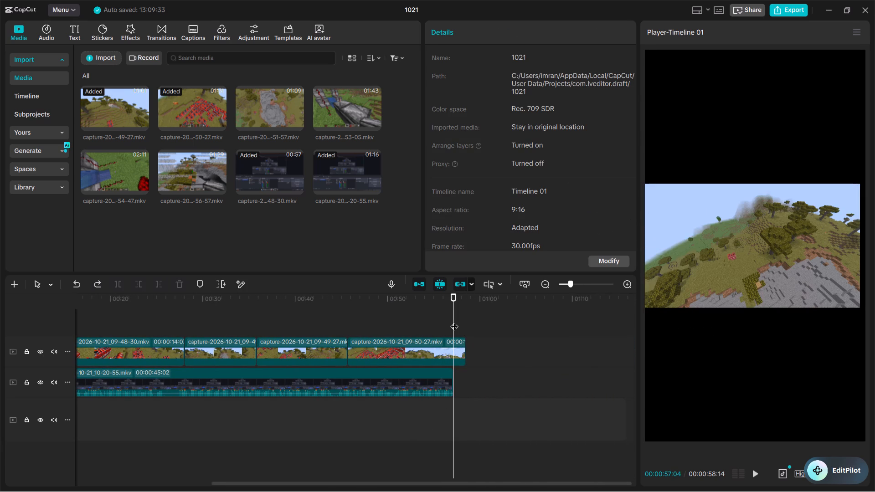
{"action": "key", "text": "ctrl+plus"}
{"action": "key", "text": "ctrl+plus"}
{"action": "key", "text": "ctrl+plus"}
{"action": "key", "text": "ctrl+plus"}
{"action": "key", "text": "ctrl+plus"}
{"action": "key", "text": "ctrl+plus"}
{"action": "key", "text": "ctrl+plus"}
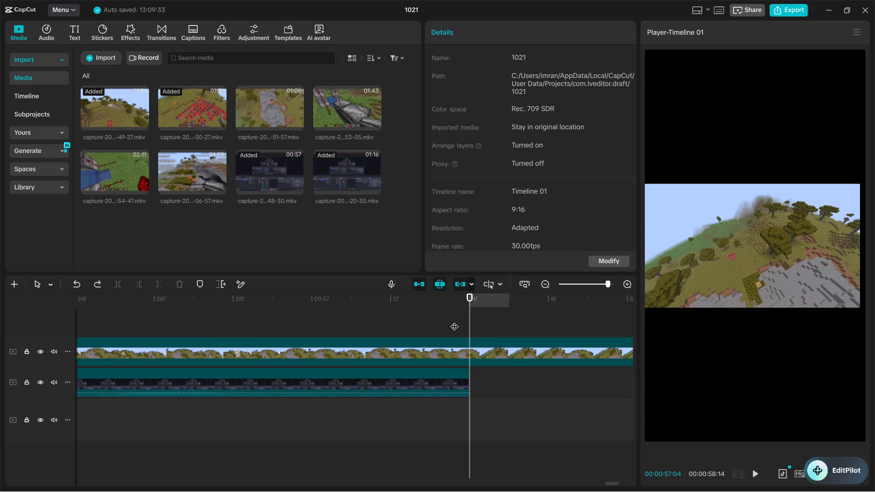
{"action": "left_click", "coordinate": [470, 346]}
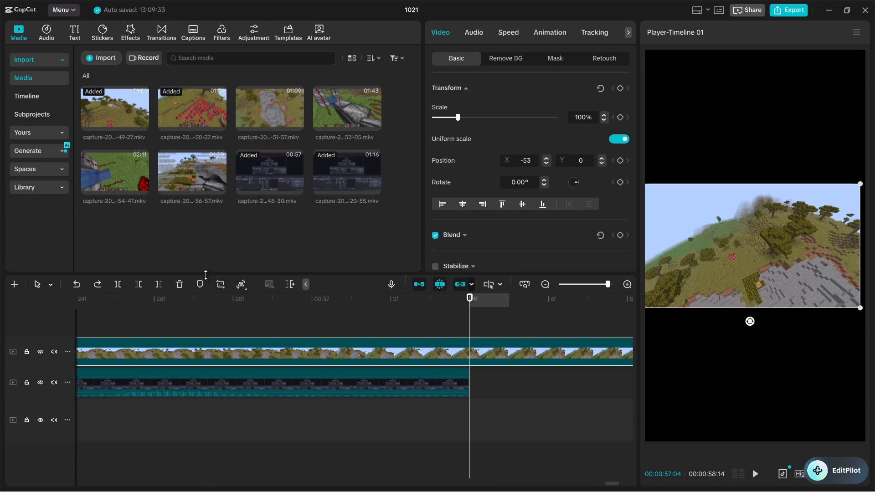
{"action": "left_click", "coordinate": [122, 285]}
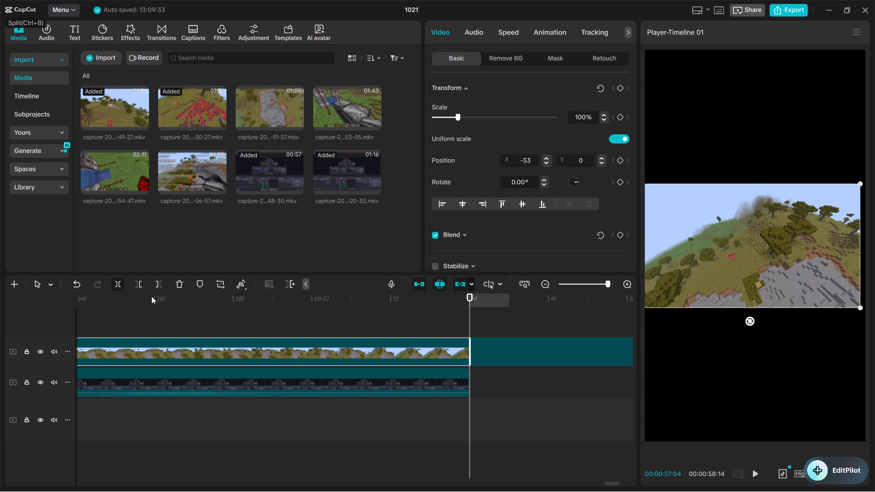
{"action": "left_click", "coordinate": [520, 348]}
{"action": "key", "text": "equal"}
{"action": "key", "text": "BackSpace"}
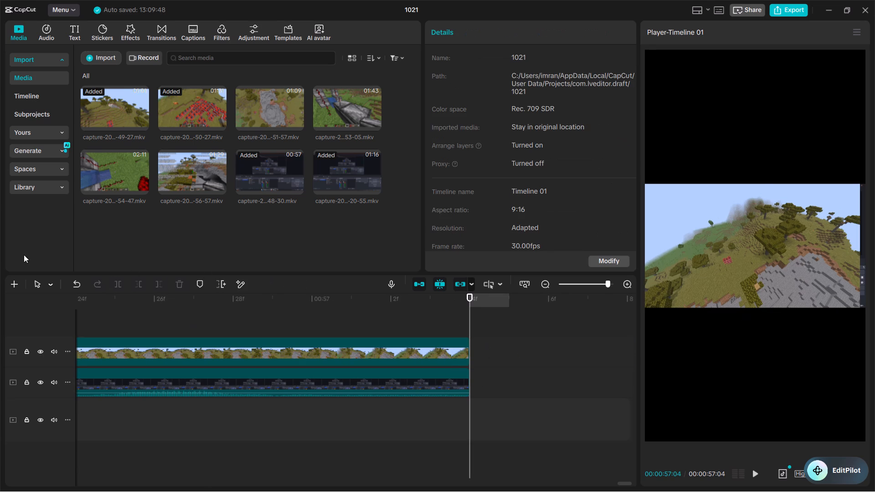
Add a default text clip at 00:00:57:04 and make it read "NEXT PART" and "COMING" on two lines.
{"action": "left_click", "coordinate": [76, 33]}
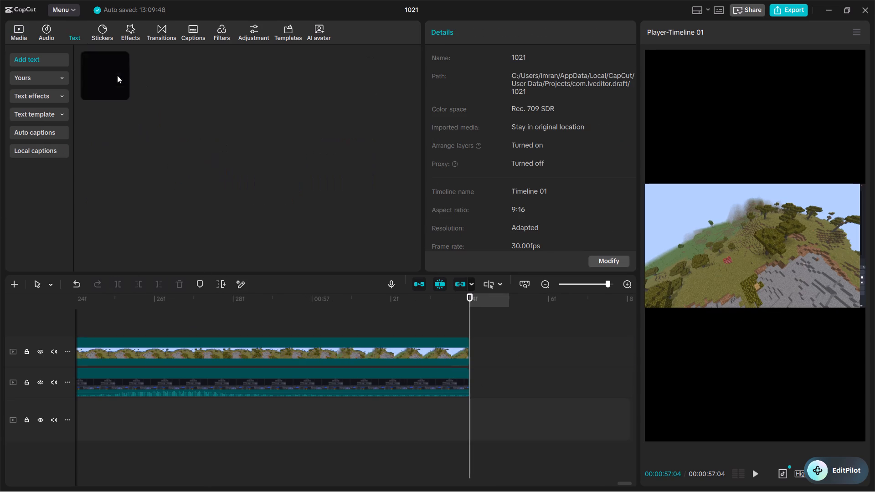
{"action": "left_click", "coordinate": [106, 79]}
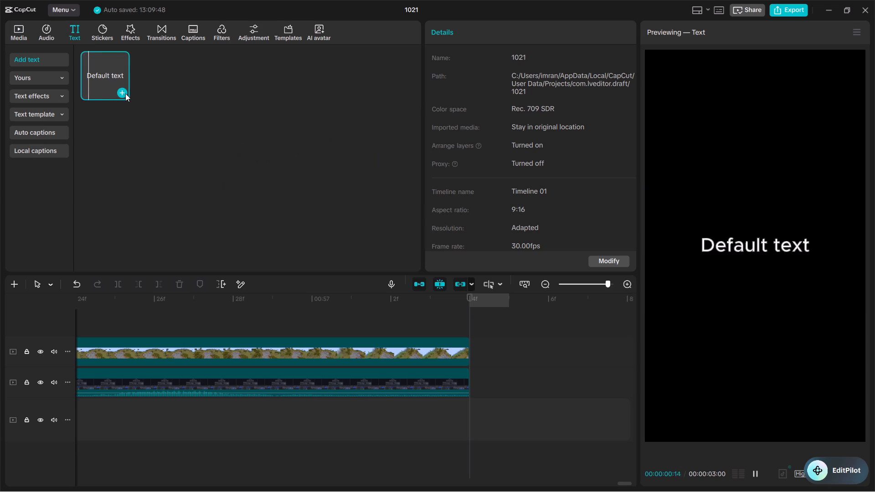
{"action": "left_click", "coordinate": [125, 93]}
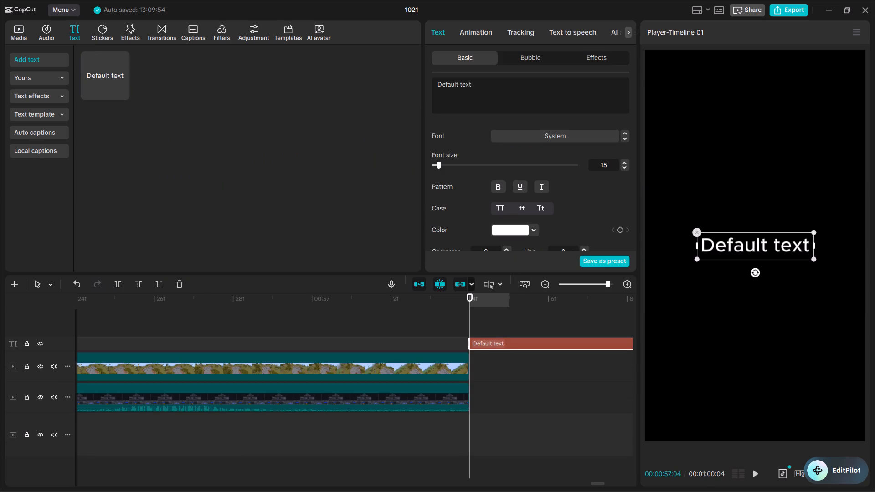
{"action": "double_click", "coordinate": [484, 91]}
{"action": "left_click", "coordinate": [484, 91]}
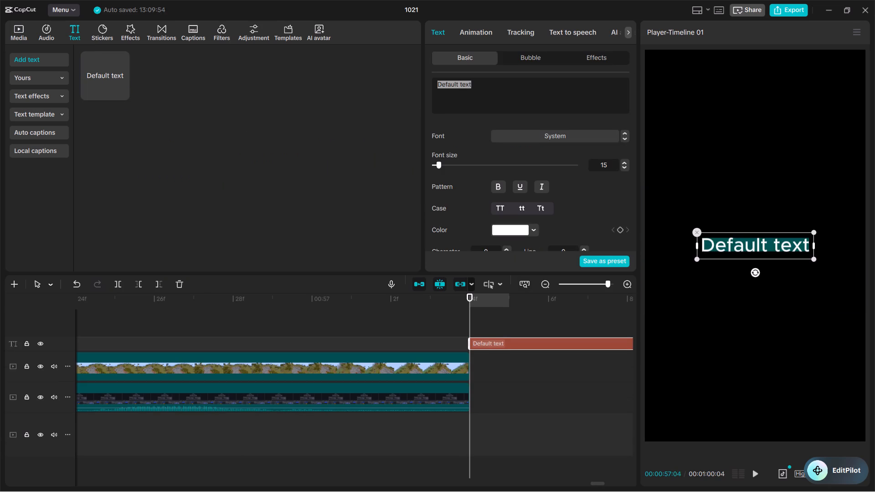
{"action": "key", "text": "BackSpace"}
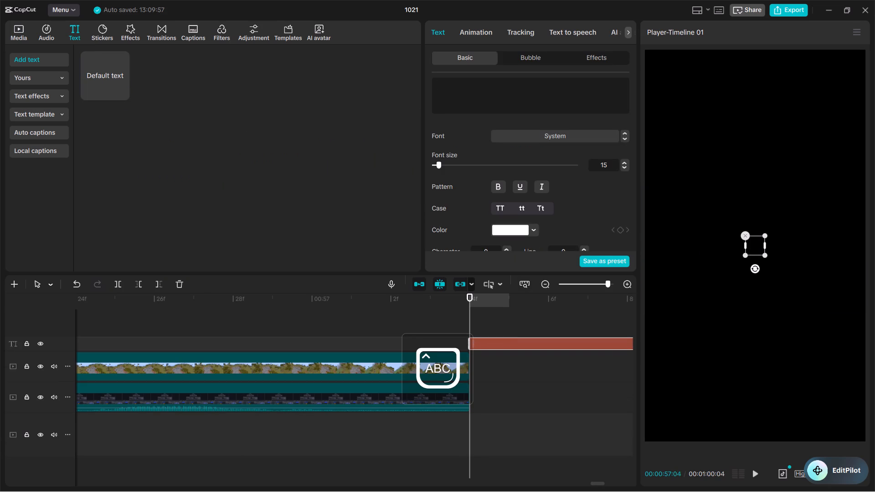
{"action": "type", "text": "NE"}
{"action": "type", "text": "XT"}
{"action": "key", "text": "space"}
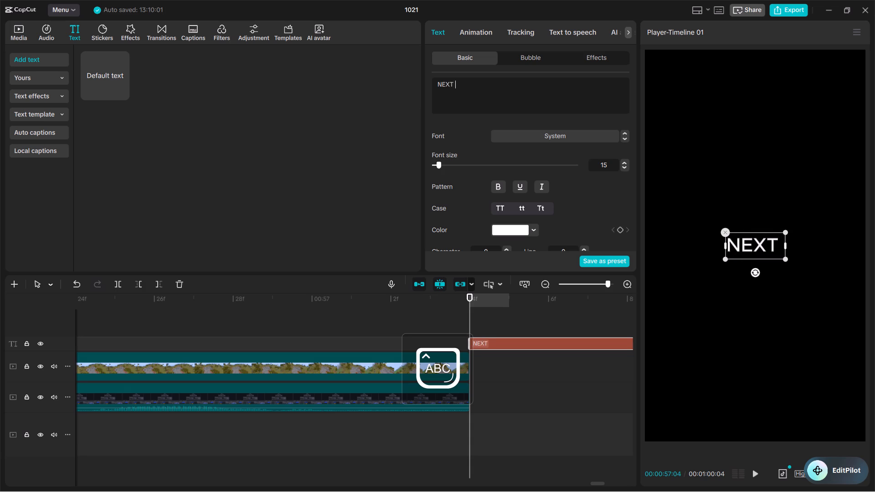
{"action": "type", "text": "PART"}
{"action": "key", "text": "Return"}
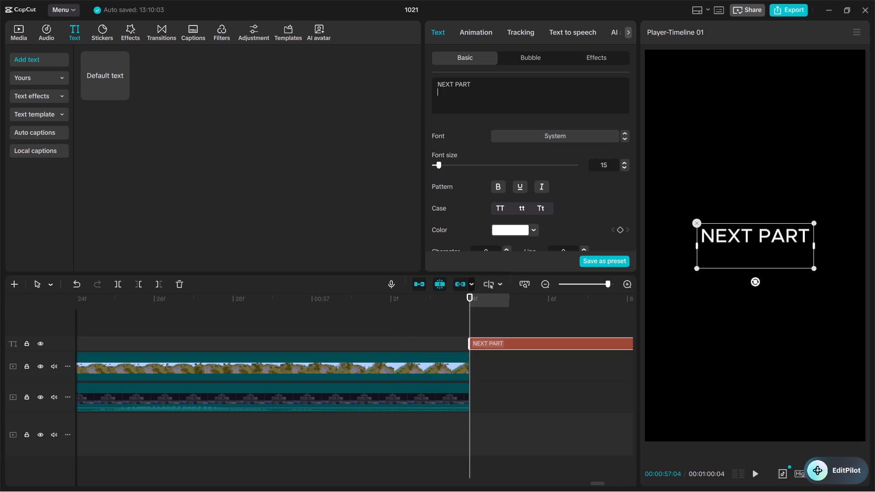
{"action": "type", "text": "COMING"}
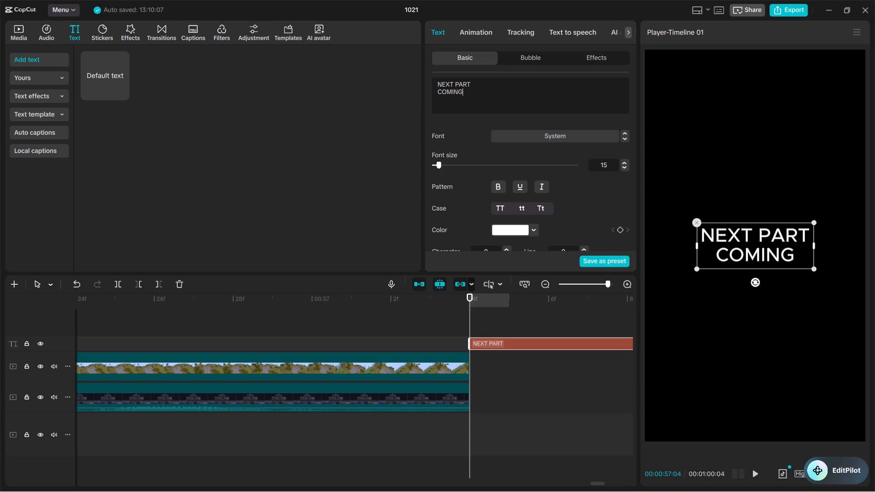
Enlarge the "NEXT PART COMING" text so it spans almost the full width of the video frame.
{"action": "left_click_drag", "start_coordinate": [815, 270], "coordinate": [874, 376]}
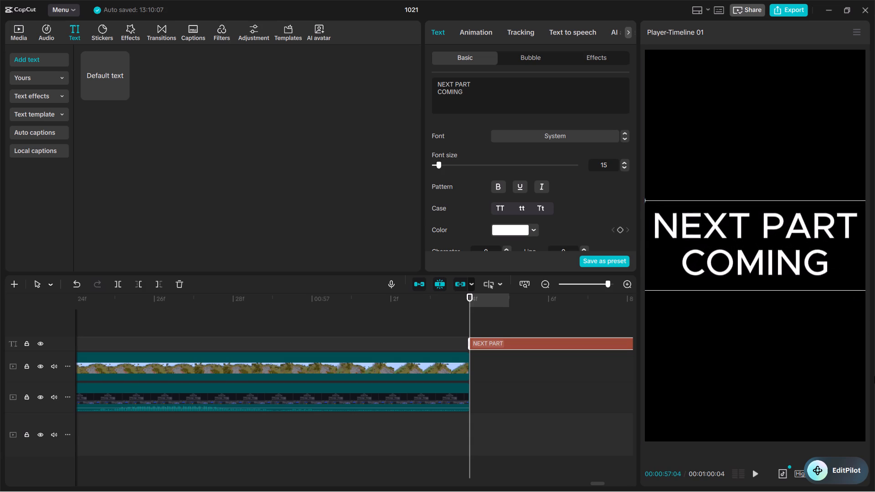
{"action": "left_click_drag", "start_coordinate": [874, 376], "coordinate": [859, 384]}
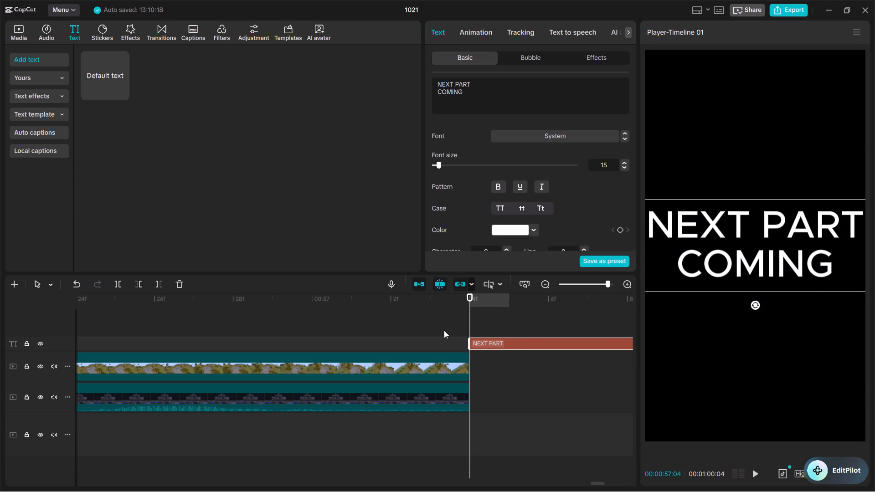
Shorten the "NEXT PART COMING" text clip so it ends at 00:00:58:09.
{"action": "left_click", "coordinate": [444, 330]}
{"action": "key", "text": "space"}
{"action": "key", "text": "space"}
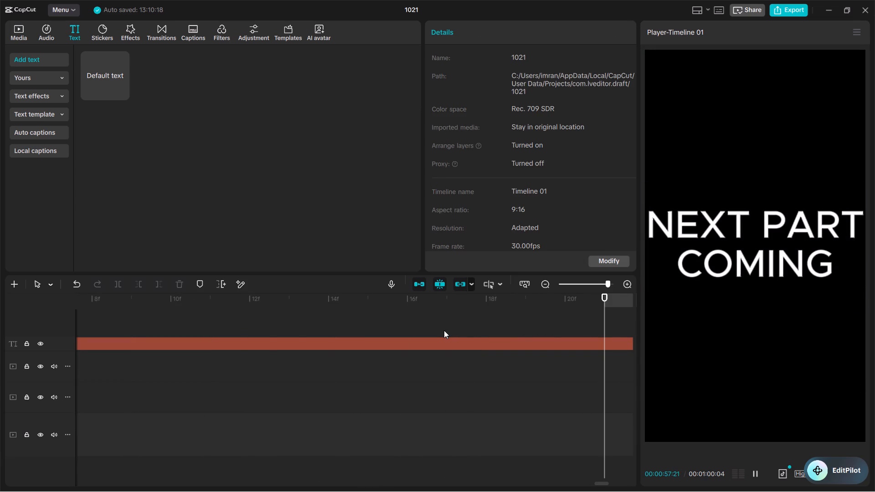
{"action": "key", "text": "ctrl+minus"}
{"action": "key", "text": "ctrl+minus"}
{"action": "key", "text": "ctrl+minus"}
{"action": "key", "text": "ctrl+minus"}
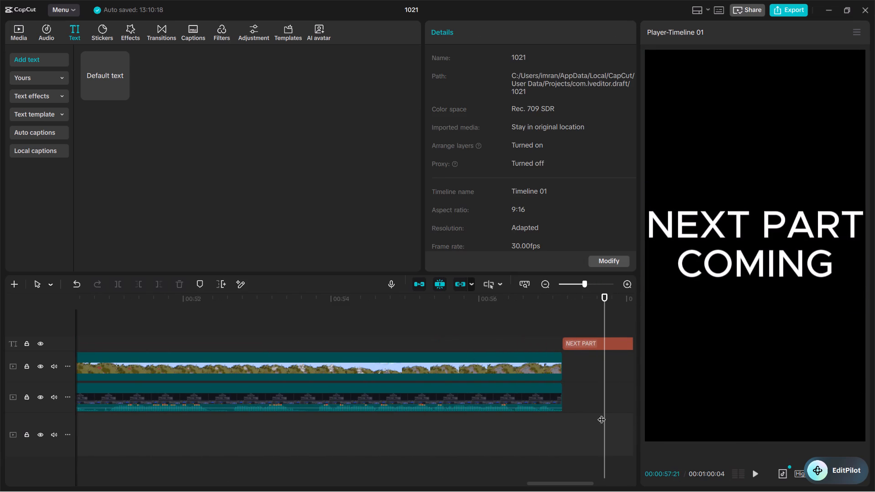
{"action": "left_click_drag", "start_coordinate": [603, 313], "coordinate": [643, 328]}
{"action": "left_click", "coordinate": [474, 340]}
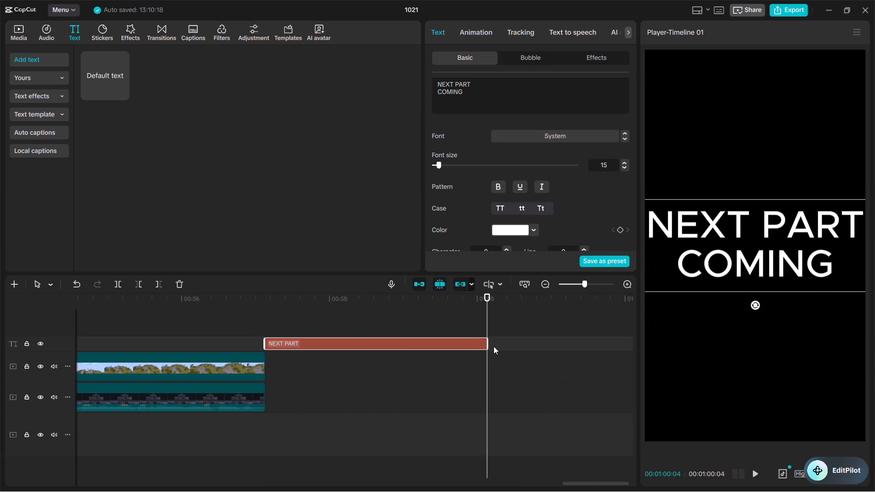
{"action": "left_click_drag", "start_coordinate": [486, 346], "coordinate": [350, 372]}
{"action": "left_click", "coordinate": [350, 312]}
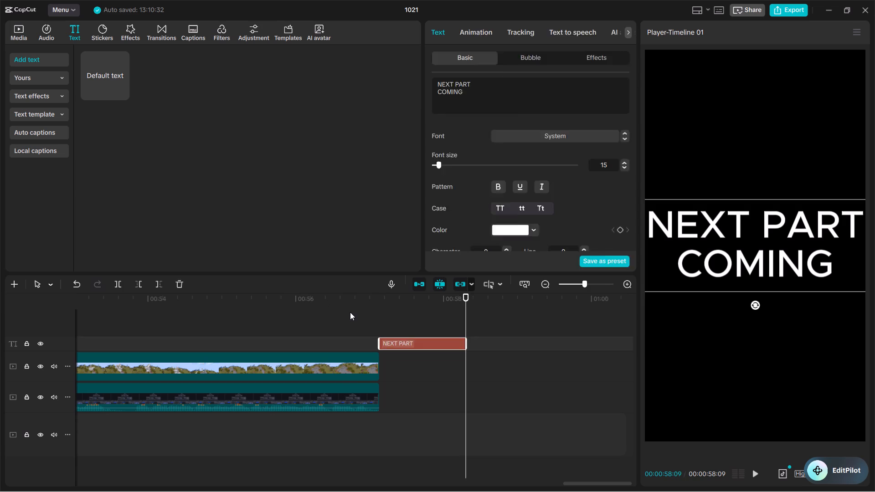
{"action": "key", "text": "space"}
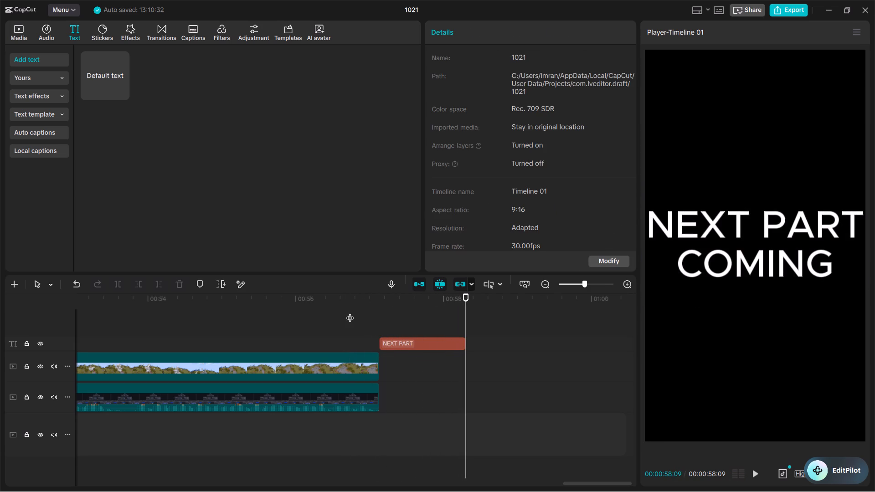
Play the edited video from the start to review the gameplay footage and its timing.
{"action": "left_click", "coordinate": [350, 312]}
{"action": "left_click_drag", "start_coordinate": [350, 312], "coordinate": [0, 436]}
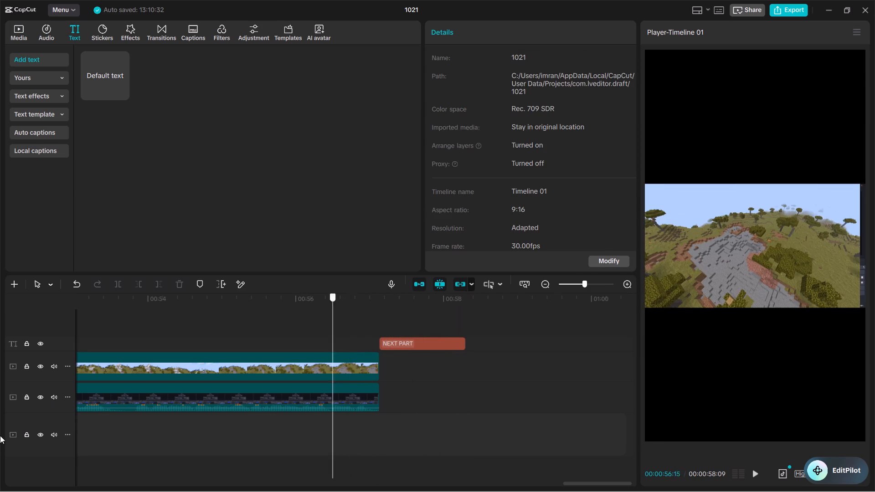
{"action": "left_click_drag", "start_coordinate": [0, 436], "coordinate": [0, 477]}
{"action": "key", "text": "space"}
{"action": "key", "text": "ctrl+minus"}
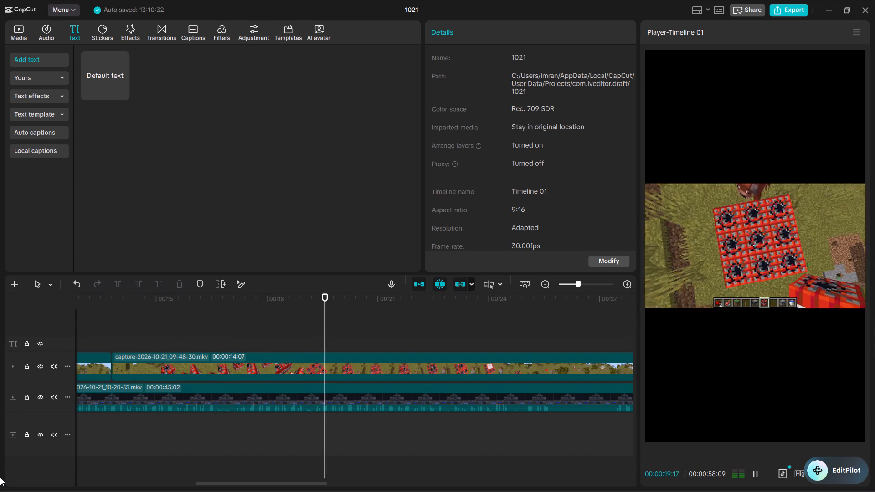
{"action": "key", "text": "space"}
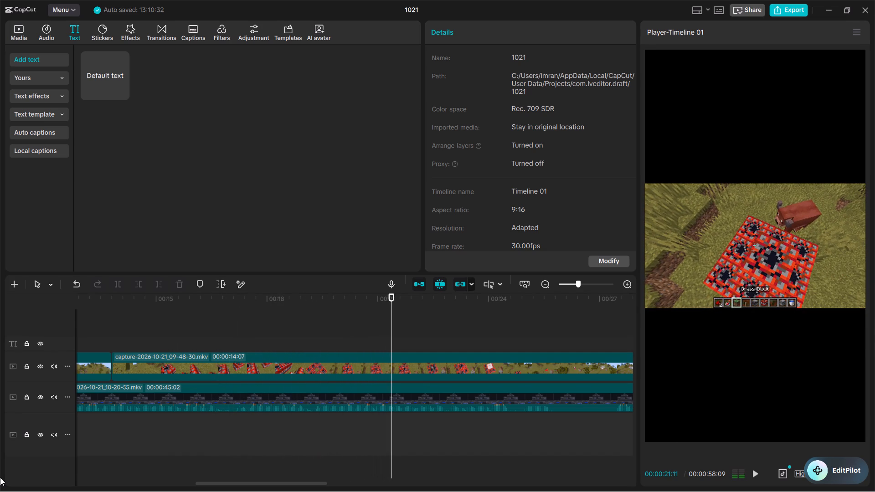
Delete all the gameplay clips and the "NEXT PART COMING" text clip, keeping only the screen recording on the timeline.
{"action": "key", "text": "ctrl+minus"}
{"action": "key", "text": "ctrl+minus"}
{"action": "key", "text": "ctrl+minus"}
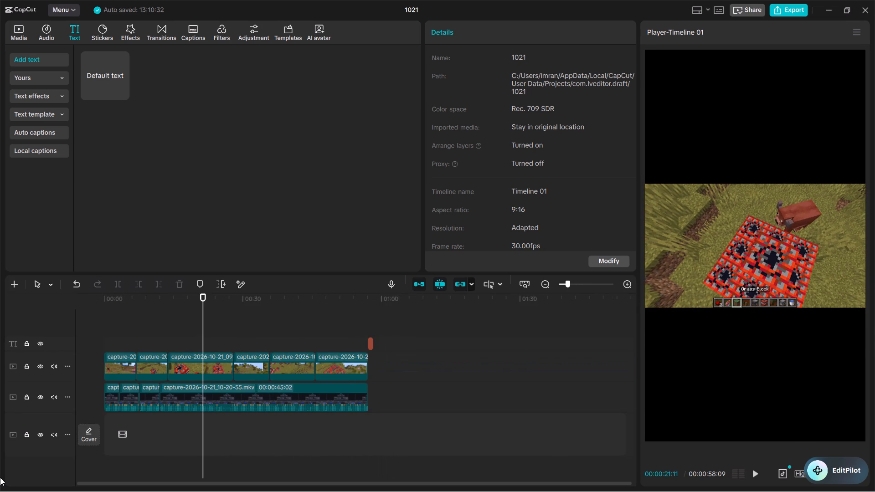
{"action": "left_click_drag", "start_coordinate": [395, 340], "coordinate": [373, 348]}
{"action": "left_click_drag", "start_coordinate": [373, 348], "coordinate": [94, 368]}
{"action": "key", "text": "BackSpace"}
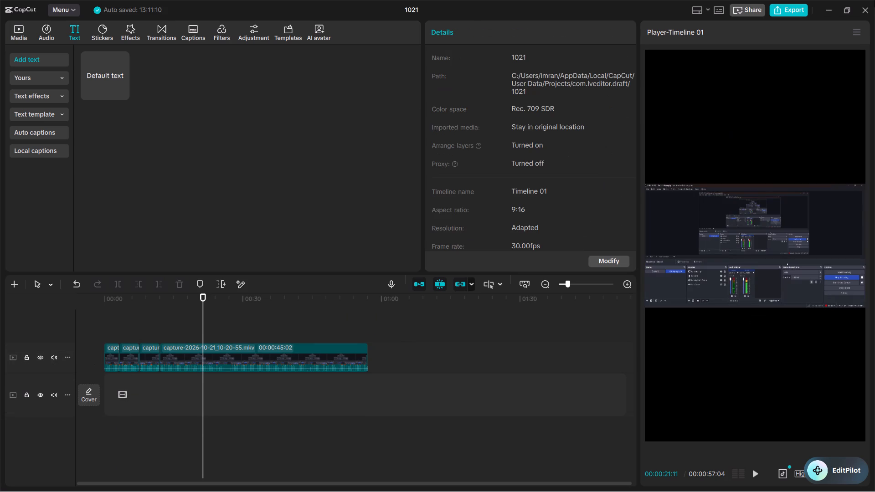
Export the screen-recording-only timeline to Downloads as 1021 in mp4 format at 1080P, H.264 and 30fps.
{"action": "left_click", "coordinate": [781, 8]}
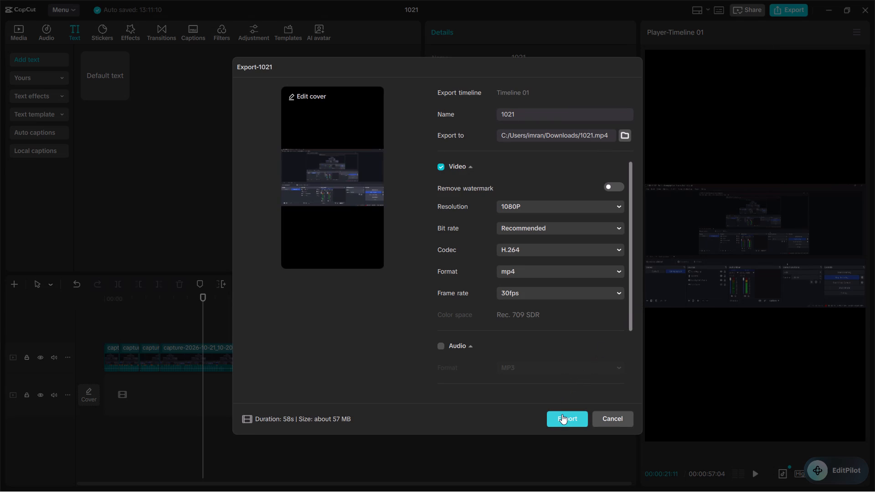
{"action": "left_click", "coordinate": [607, 205]}
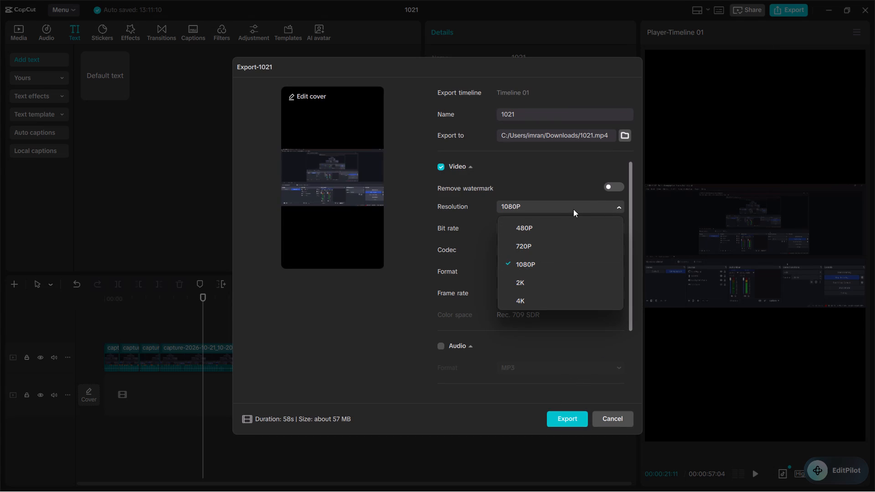
{"action": "left_click", "coordinate": [577, 209]}
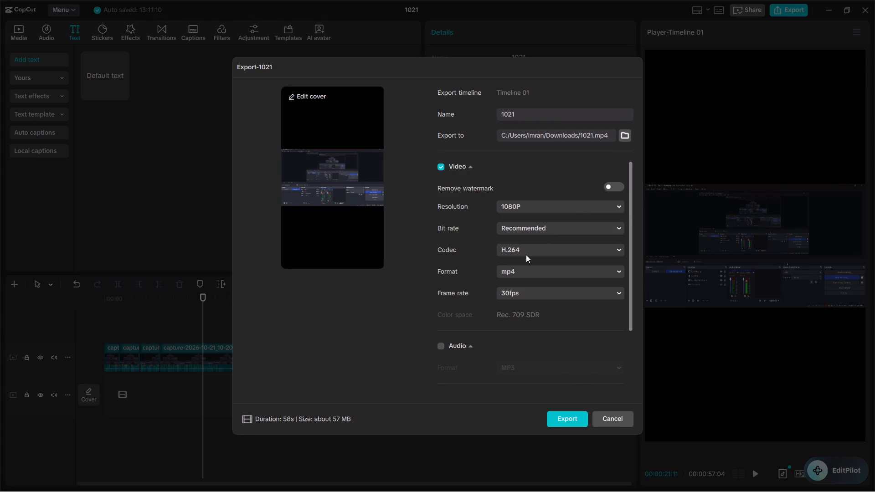
{"action": "left_click", "coordinate": [551, 269]}
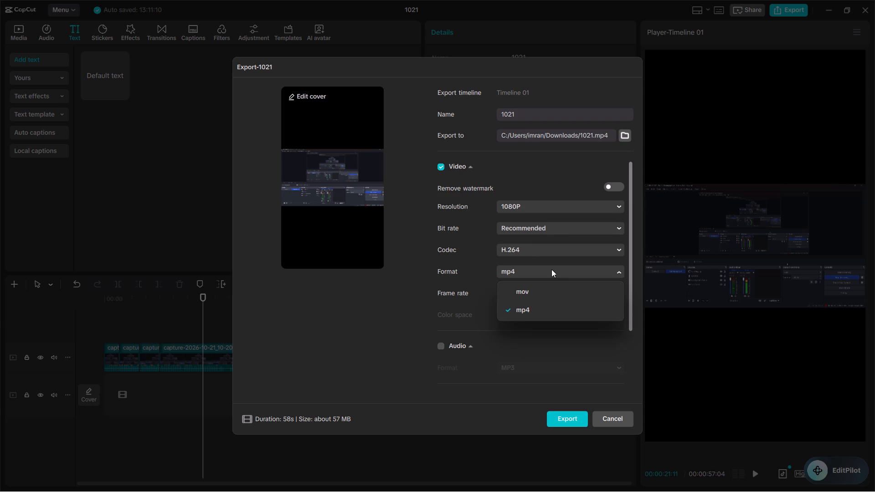
{"action": "left_click", "coordinate": [551, 269]}
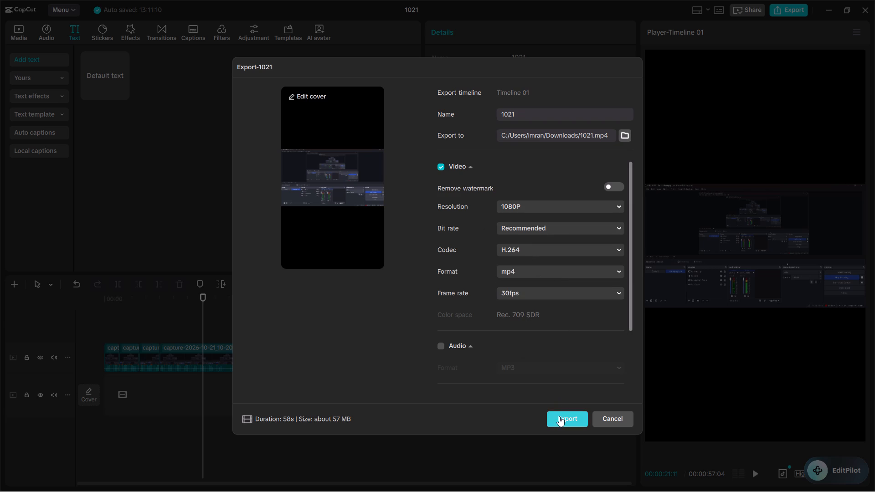
{"action": "left_click", "coordinate": [559, 416]}
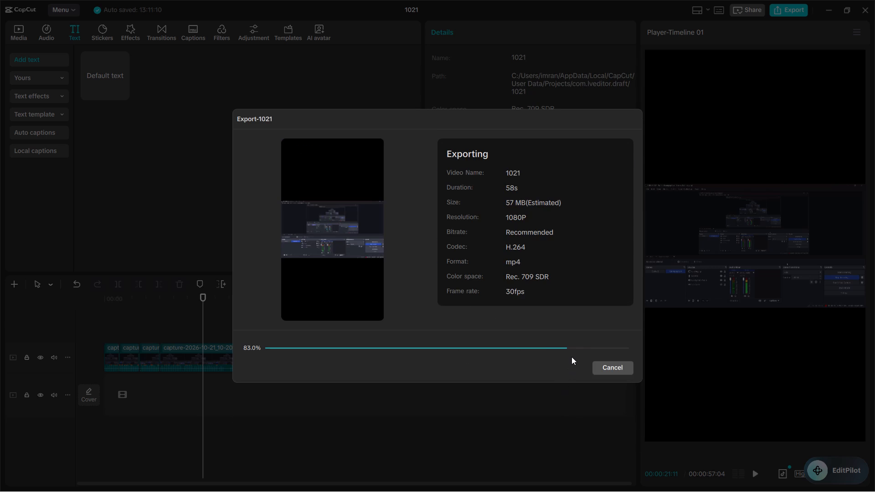
{"action": "left_click", "coordinate": [599, 357]}
{"action": "left_click", "coordinate": [621, 384]}
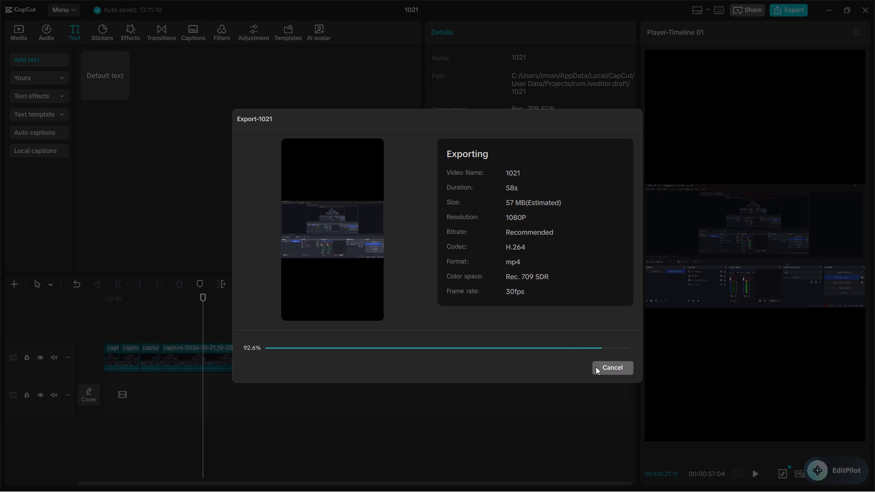
{"action": "left_click", "coordinate": [603, 359]}
{"action": "left_click", "coordinate": [611, 359]}
{"action": "left_click", "coordinate": [604, 384]}
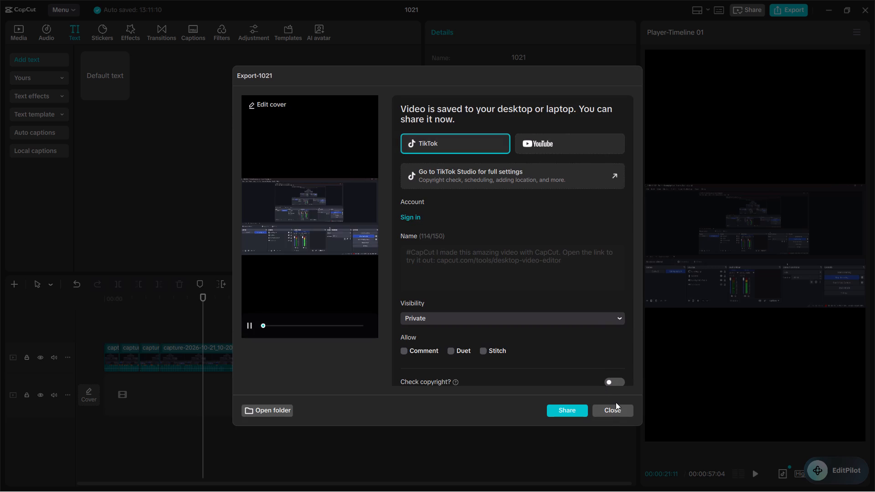
{"action": "left_click", "coordinate": [616, 402]}
{"action": "left_click", "coordinate": [610, 412]}
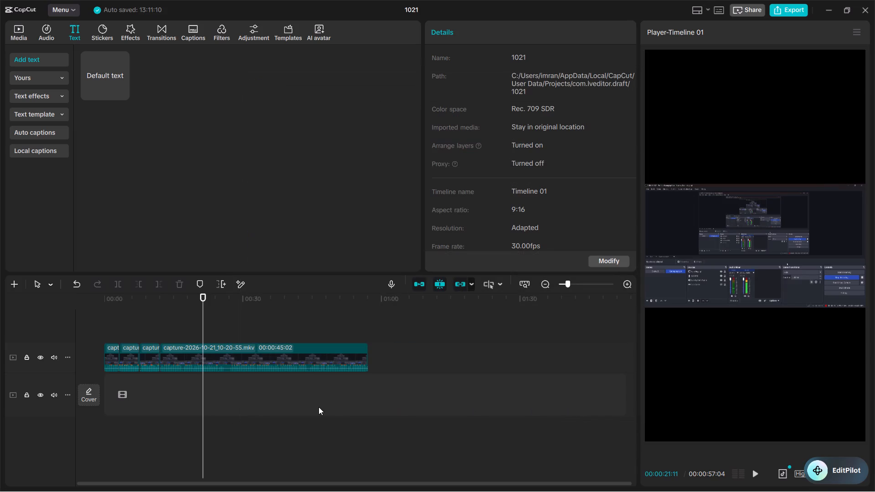
Undo the deletion of the gameplay clips and the "NEXT PART COMING" text clip.
{"action": "key", "text": "ctrl+z"}
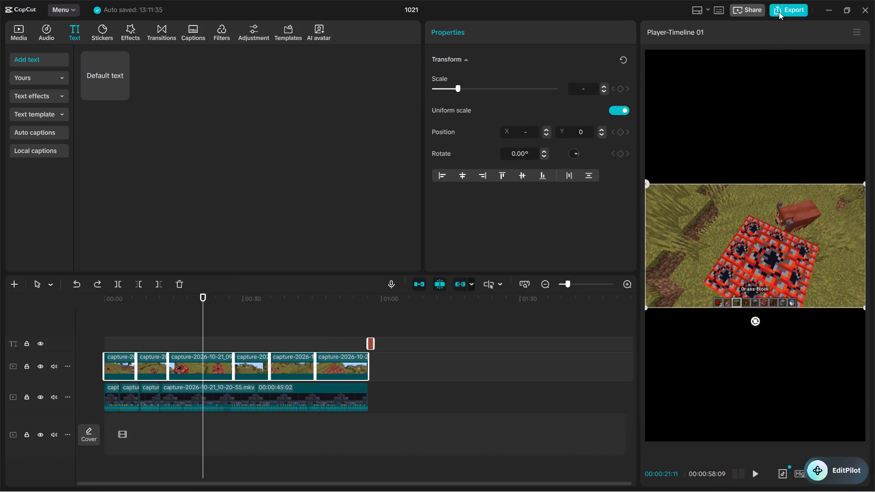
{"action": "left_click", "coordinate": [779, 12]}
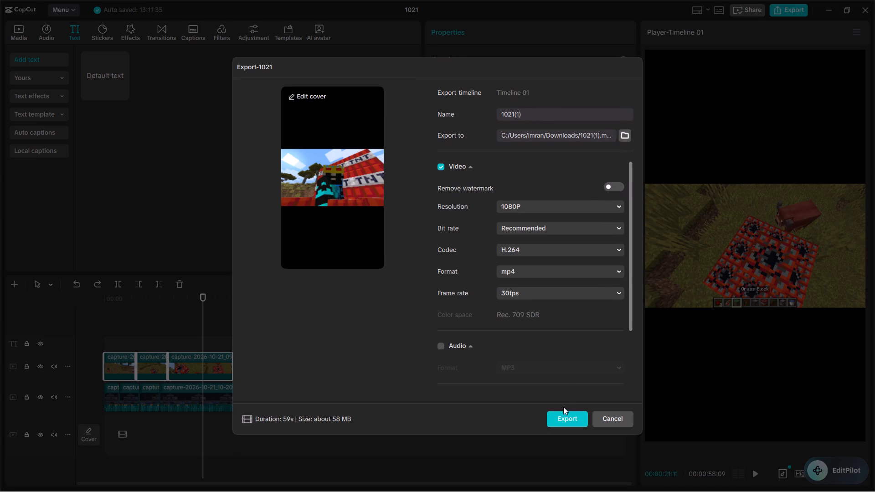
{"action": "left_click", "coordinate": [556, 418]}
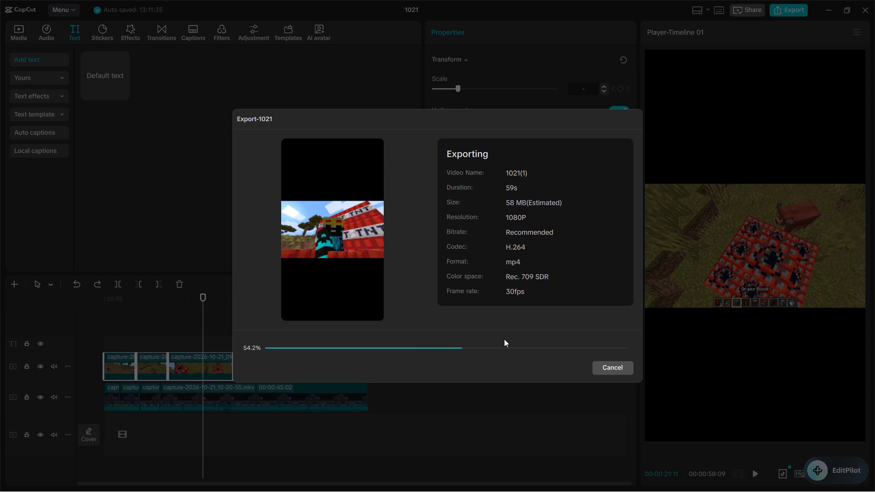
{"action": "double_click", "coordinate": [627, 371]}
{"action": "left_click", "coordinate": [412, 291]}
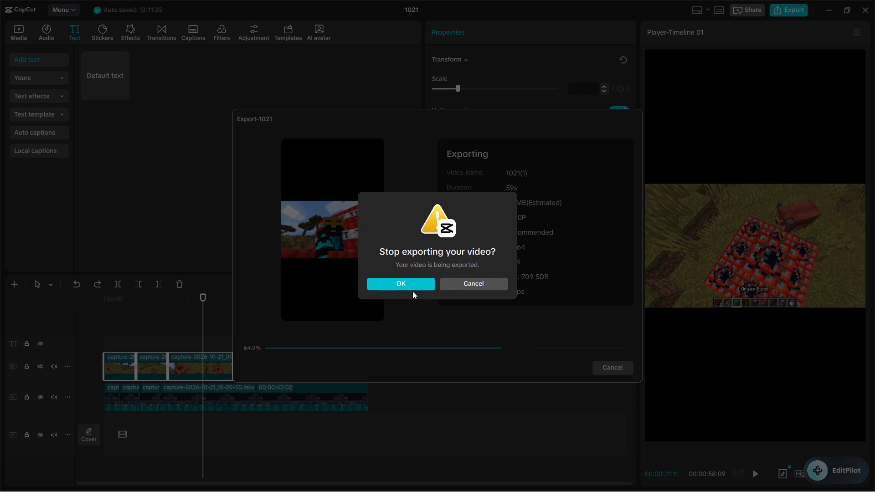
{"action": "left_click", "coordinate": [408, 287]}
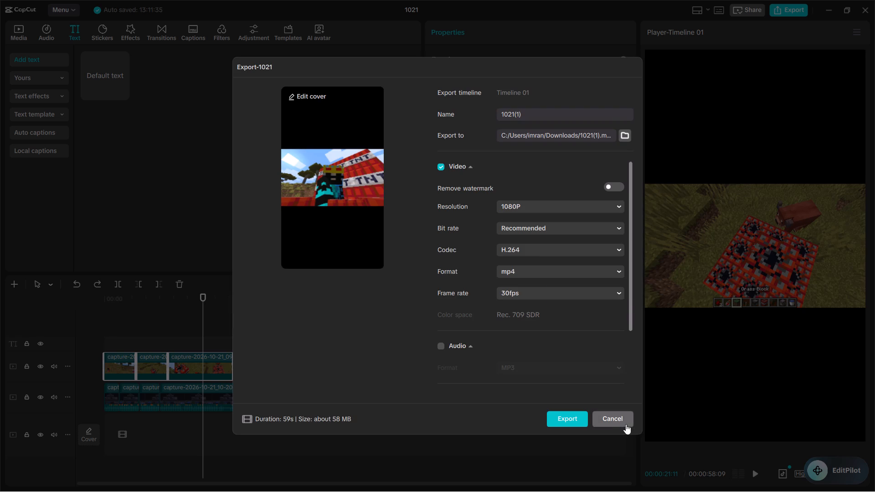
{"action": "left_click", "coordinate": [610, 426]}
Add a default text clip at the very start of the timeline, 00:00:00:00.
{"action": "left_click", "coordinate": [143, 321]}
{"action": "left_click_drag", "start_coordinate": [143, 321], "coordinate": [0, 370]}
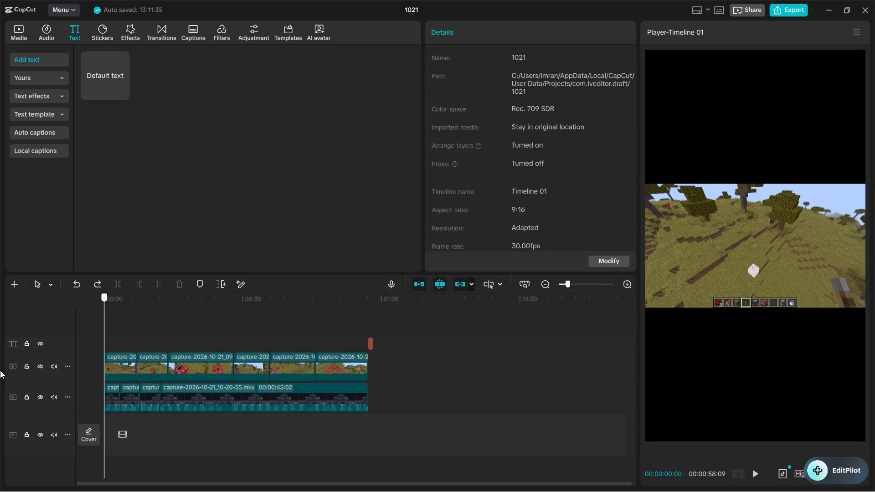
{"action": "left_click_drag", "start_coordinate": [0, 370], "coordinate": [0, 376]}
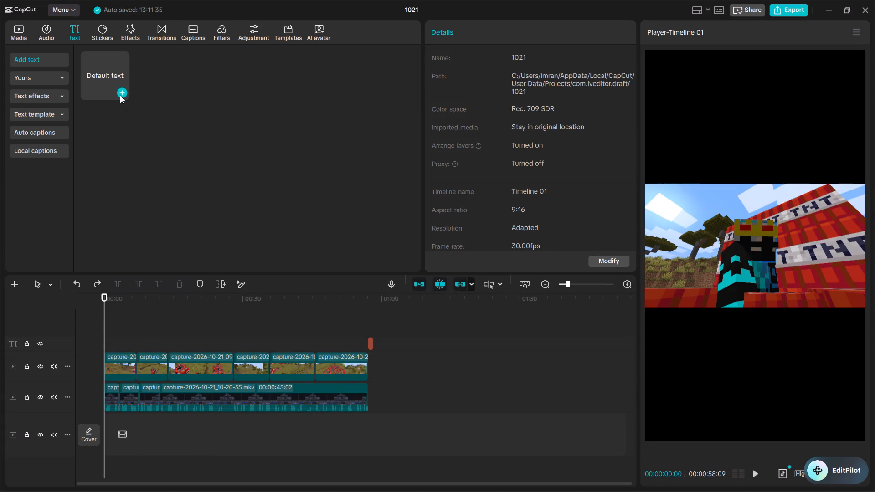
{"action": "left_click", "coordinate": [120, 95]}
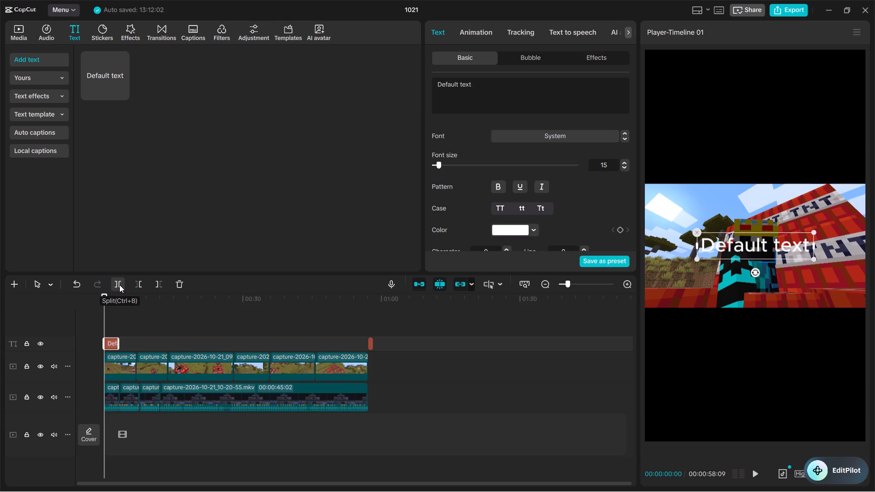
Move the default text into the black area below the gameplay picture, centred horizontally in the frame.
{"action": "key", "text": "ctrl+plus"}
{"action": "key", "text": "ctrl+plus"}
{"action": "key", "text": "ctrl+plus"}
{"action": "left_click", "coordinate": [100, 305]}
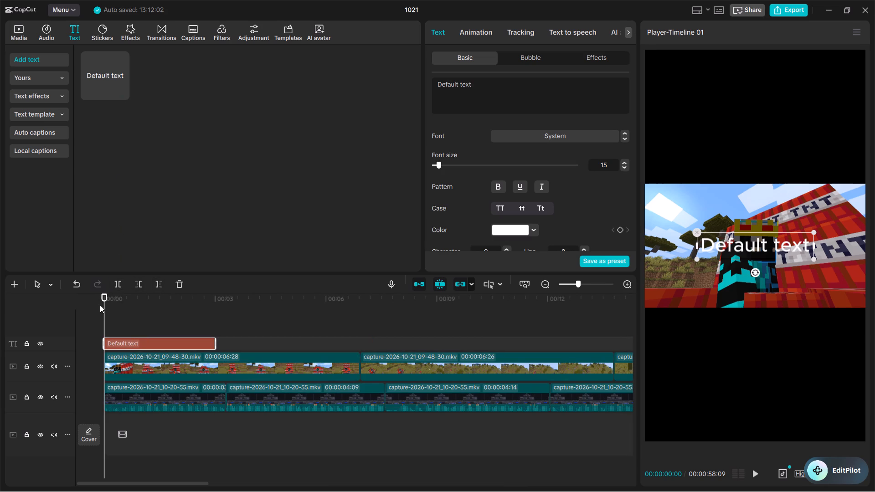
{"action": "left_click", "coordinate": [111, 305]}
{"action": "left_click_drag", "start_coordinate": [111, 305], "coordinate": [52, 330]}
{"action": "key", "text": "space"}
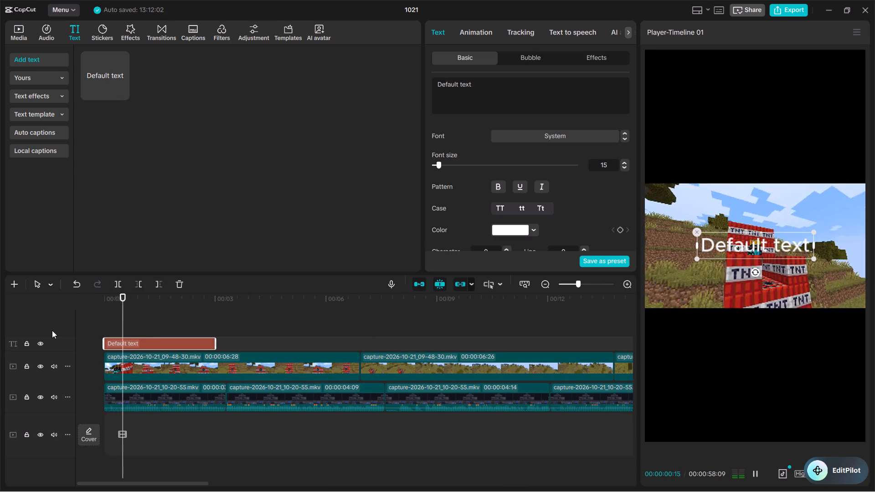
{"action": "key", "text": "space"}
{"action": "left_click_drag", "start_coordinate": [752, 237], "coordinate": [736, 338]}
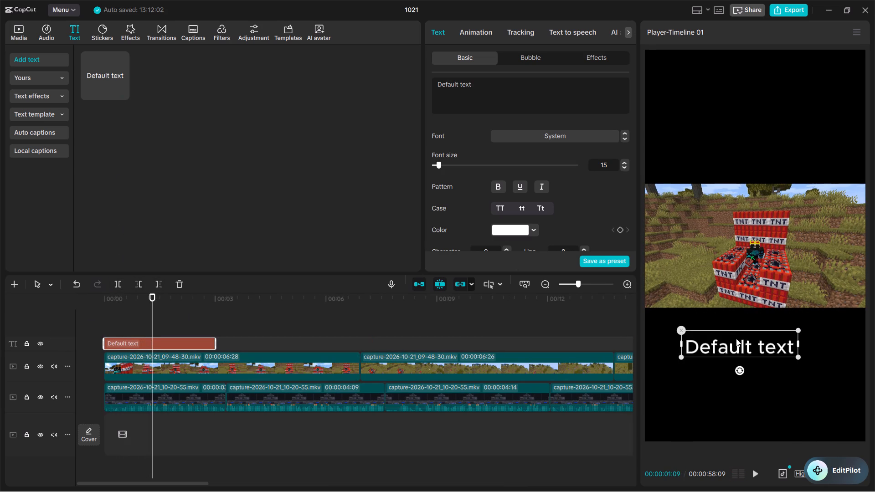
{"action": "left_click_drag", "start_coordinate": [736, 338], "coordinate": [756, 350]}
{"action": "left_click", "coordinate": [756, 350]}
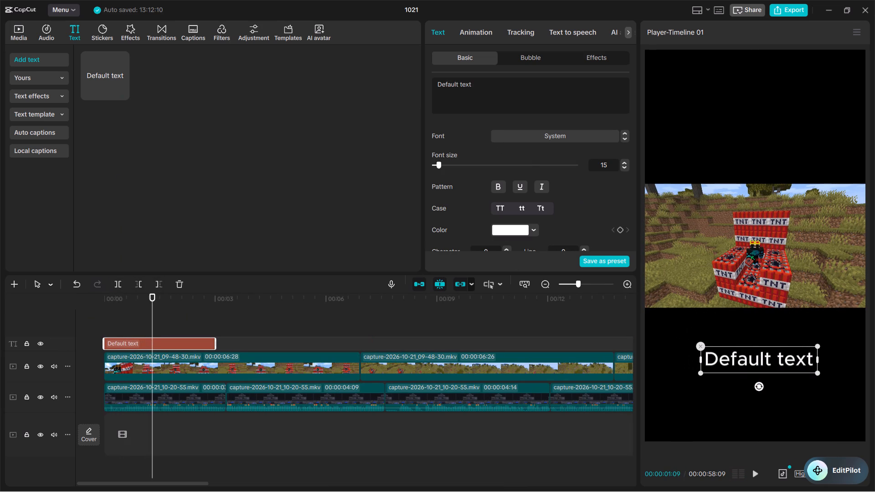
Replace the default wording of the opening text clip with "AKHIR KITNE".
{"action": "triple_click", "coordinate": [490, 100]}
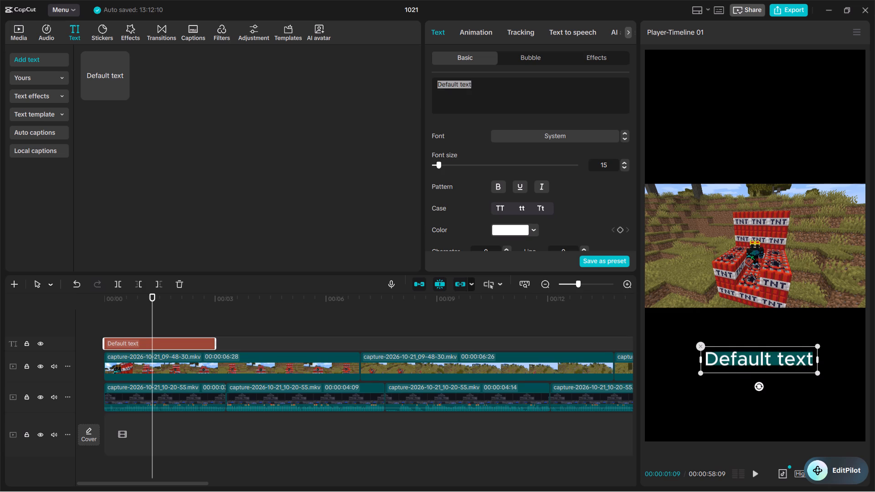
{"action": "key", "text": "BackSpace"}
{"action": "key", "text": "a"}
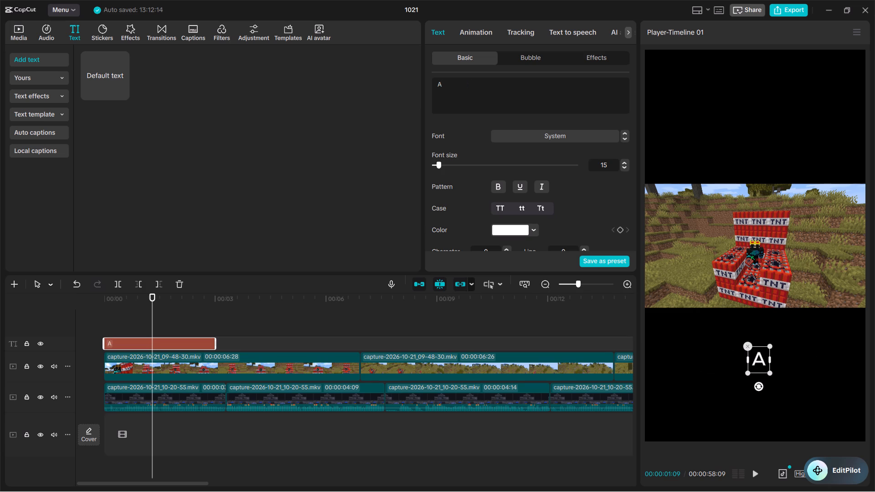
{"action": "type", "text": "KHIER"}
{"action": "key", "text": "BackSpace"}
{"action": "key", "text": "BackSpace"}
{"action": "key", "text": "r"}
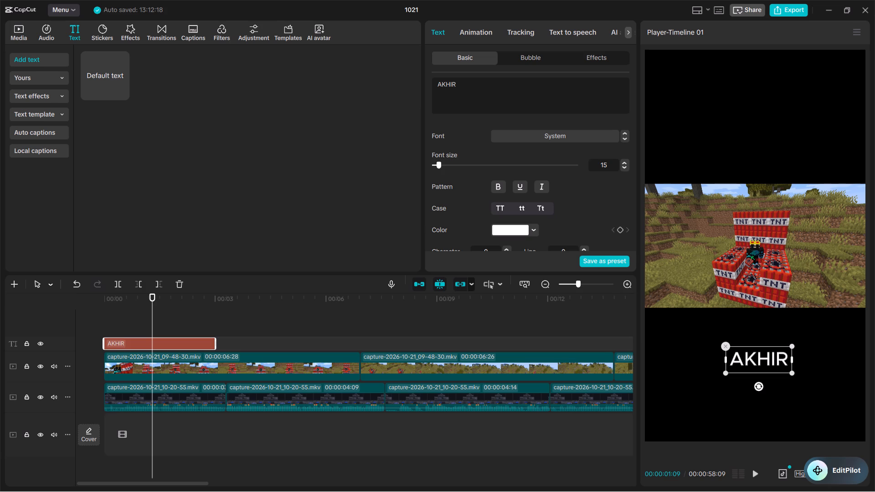
{"action": "key", "text": "space"}
{"action": "type", "text": "KU"}
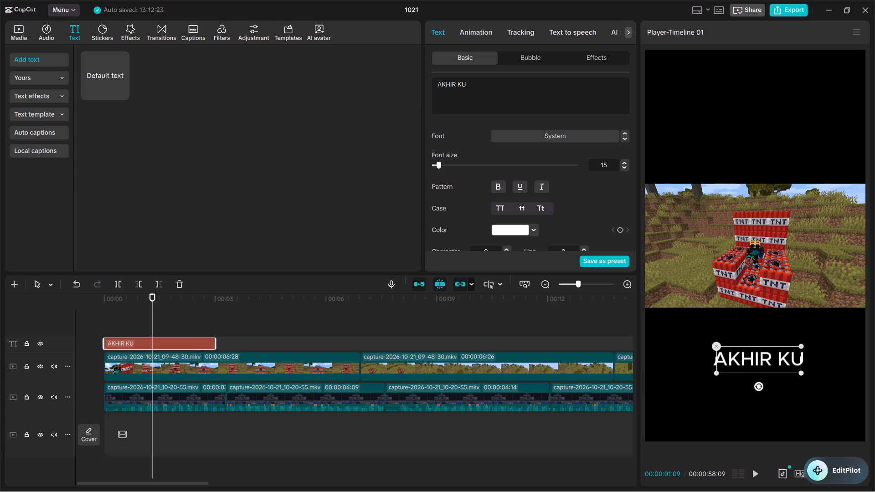
{"action": "key", "text": "BackSpace"}
{"action": "type", "text": "ITNE"}
Play the opening to locate the cut, and split the first screen-recording clip, capture-2026-10-21_10-20-55.mkv, at 00:00:01:04.
{"action": "left_click", "coordinate": [142, 330]}
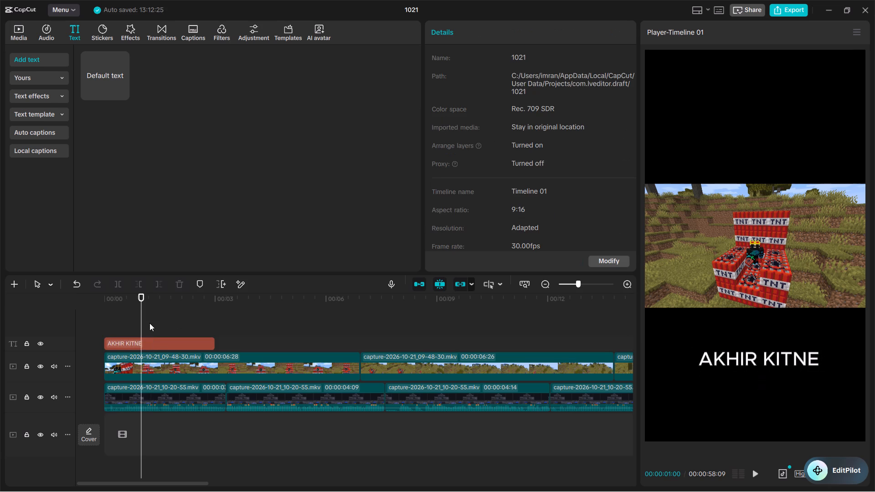
{"action": "left_click", "coordinate": [149, 323]}
{"action": "left_click_drag", "start_coordinate": [149, 323], "coordinate": [0, 356]}
{"action": "key", "text": "space"}
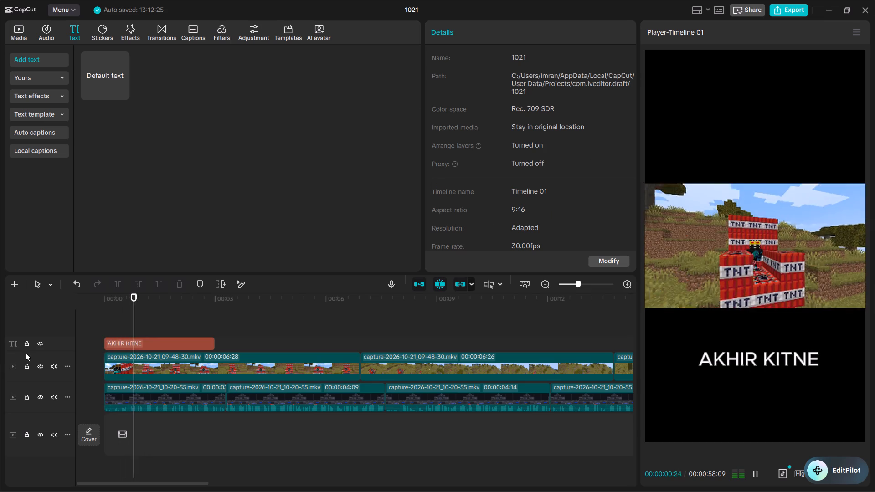
{"action": "key", "text": "space"}
{"action": "left_click", "coordinate": [133, 318]}
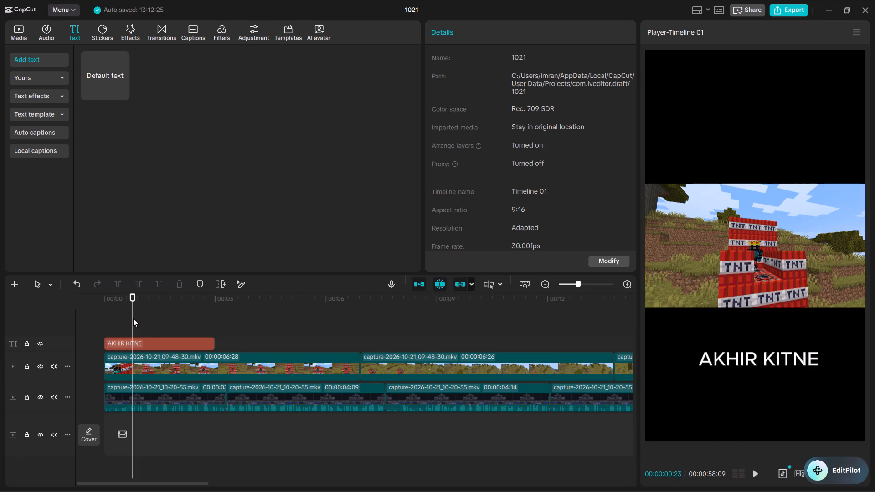
{"action": "key", "text": "ctrl+plus"}
{"action": "key", "text": "ctrl+plus"}
{"action": "key", "text": "ctrl+plus"}
{"action": "key", "text": "ctrl+plus"}
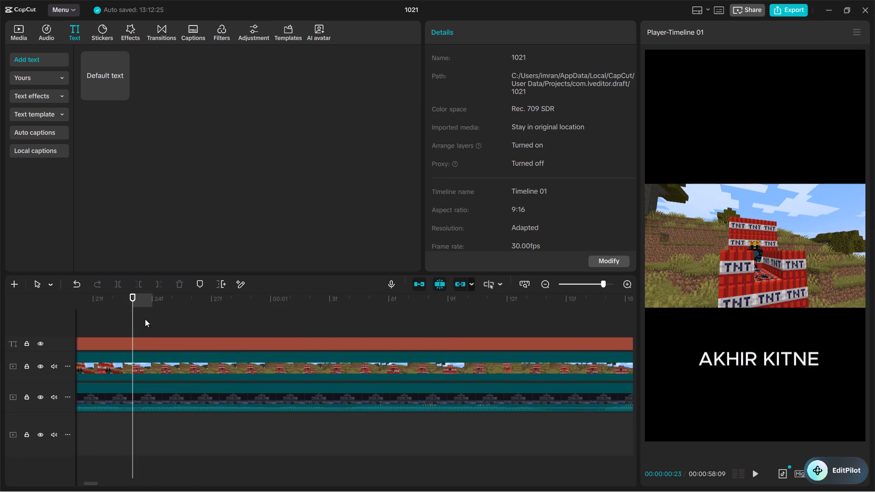
{"action": "key", "text": "ctrl+minus"}
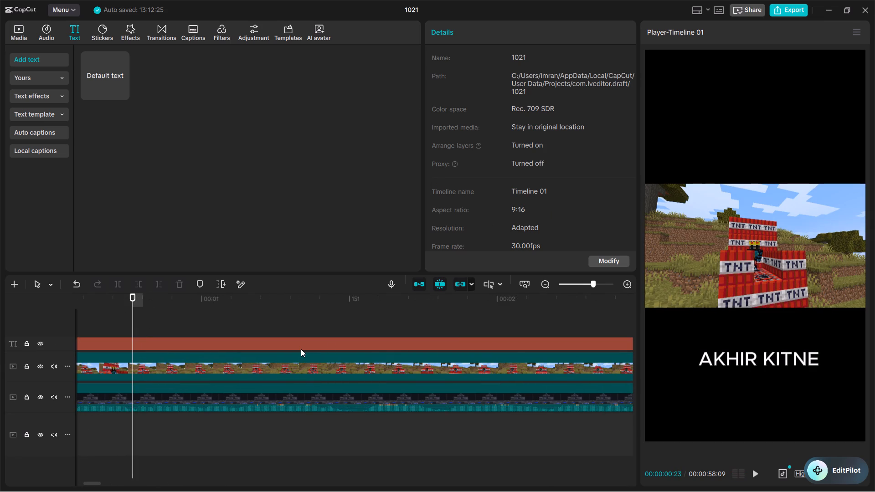
{"action": "key", "text": "ctrl+minus"}
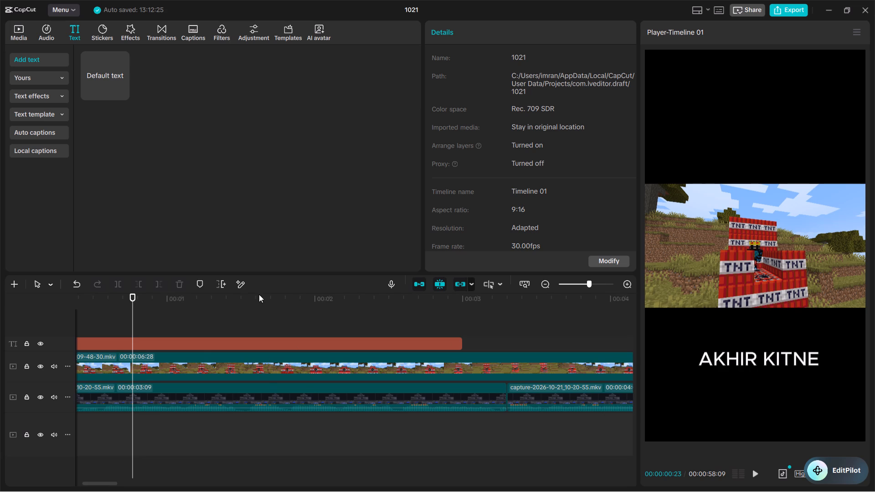
{"action": "left_click", "coordinate": [199, 346]}
{"action": "left_click", "coordinate": [177, 313]}
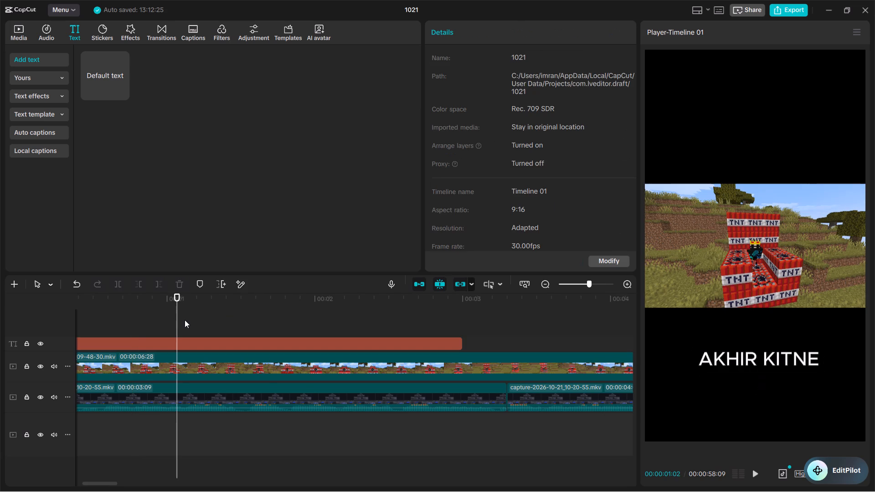
{"action": "left_click", "coordinate": [185, 320]}
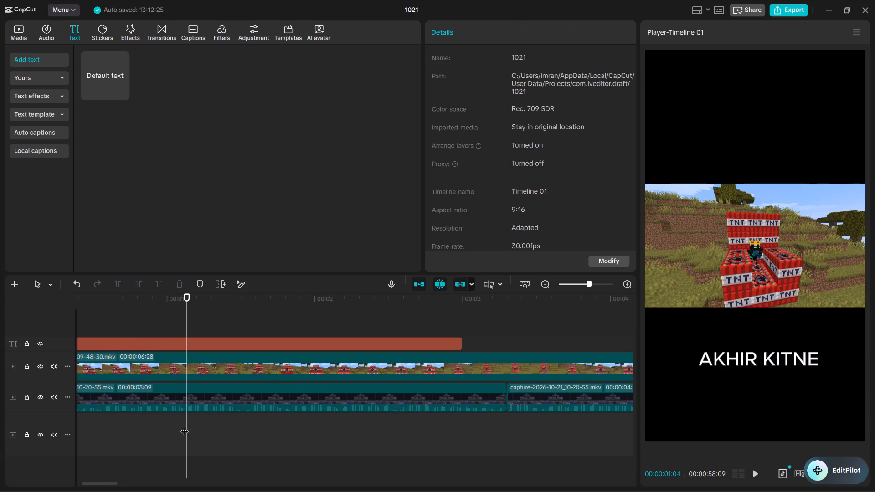
{"action": "left_click", "coordinate": [191, 402]}
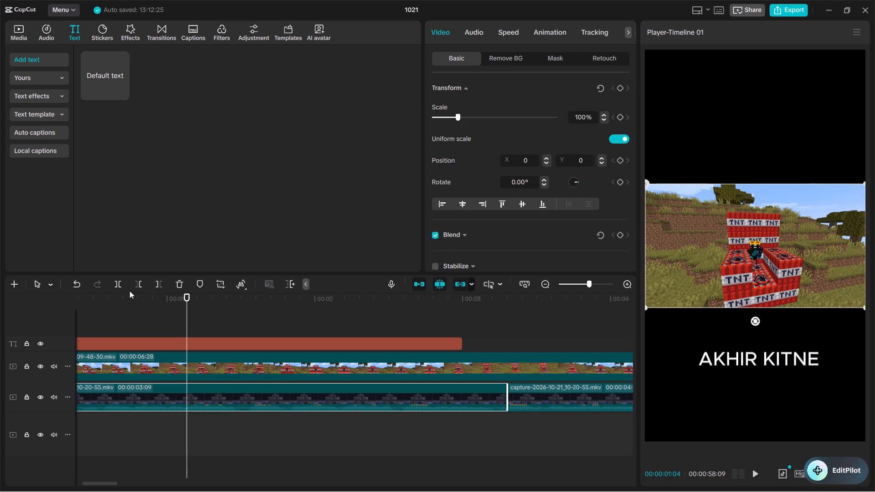
{"action": "left_click", "coordinate": [119, 285]}
Raise the audio volume of the first piece of the split screen recording to 2.9 dB.
{"action": "left_click", "coordinate": [137, 386]}
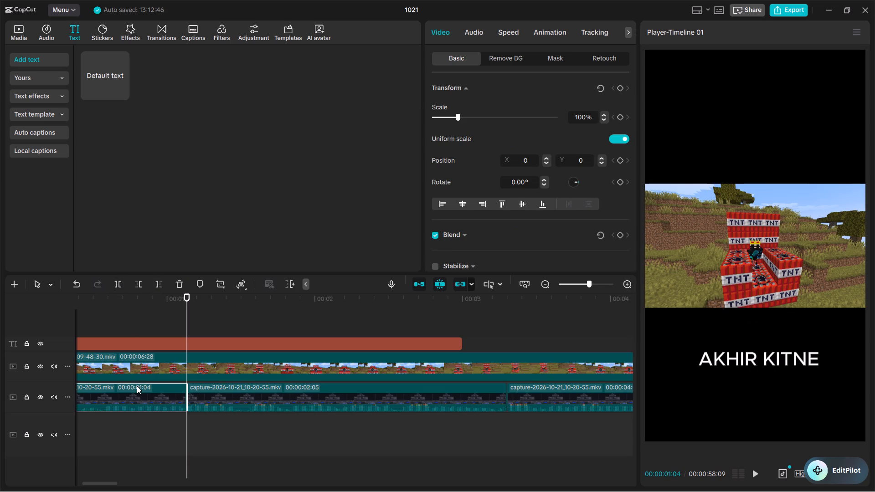
{"action": "left_click", "coordinate": [476, 37]}
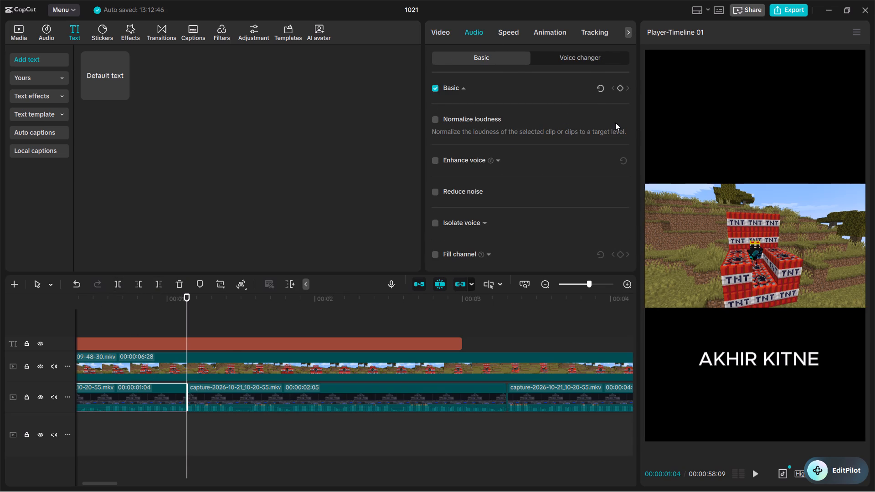
{"action": "left_click", "coordinate": [602, 113]}
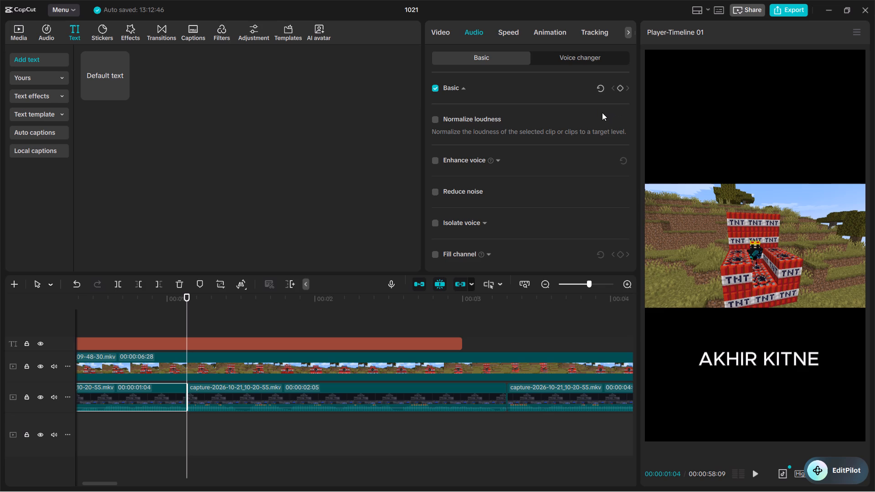
{"action": "left_click", "coordinate": [602, 113]}
{"action": "left_click", "coordinate": [602, 113]}
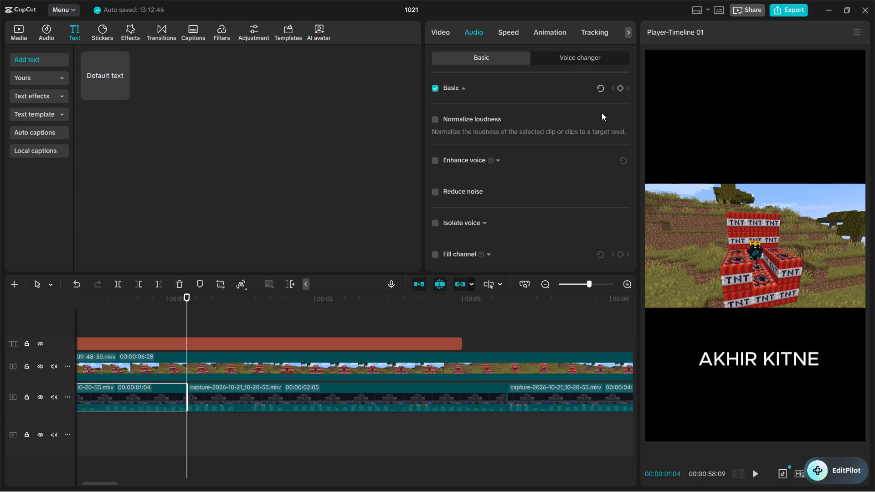
{"action": "left_click", "coordinate": [600, 115]}
{"action": "left_click", "coordinate": [607, 113]}
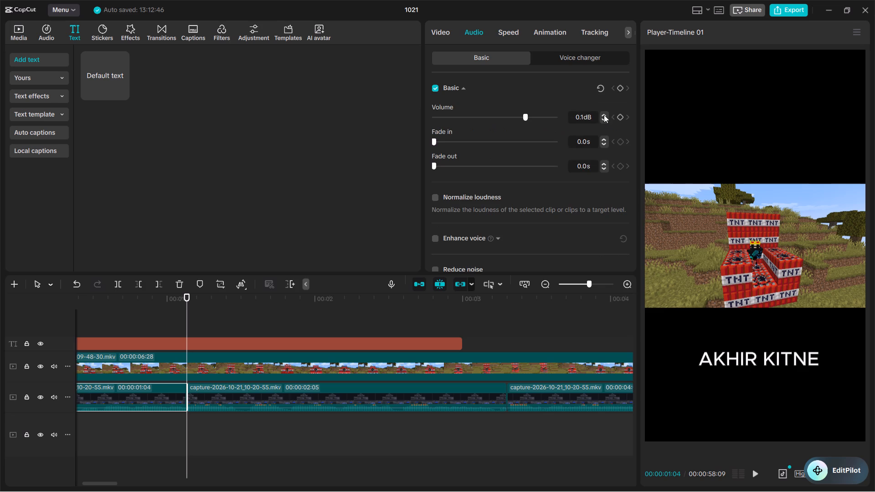
{"action": "left_click", "coordinate": [607, 113]}
{"action": "triple_click", "coordinate": [604, 113]}
{"action": "triple_click", "coordinate": [604, 113]}
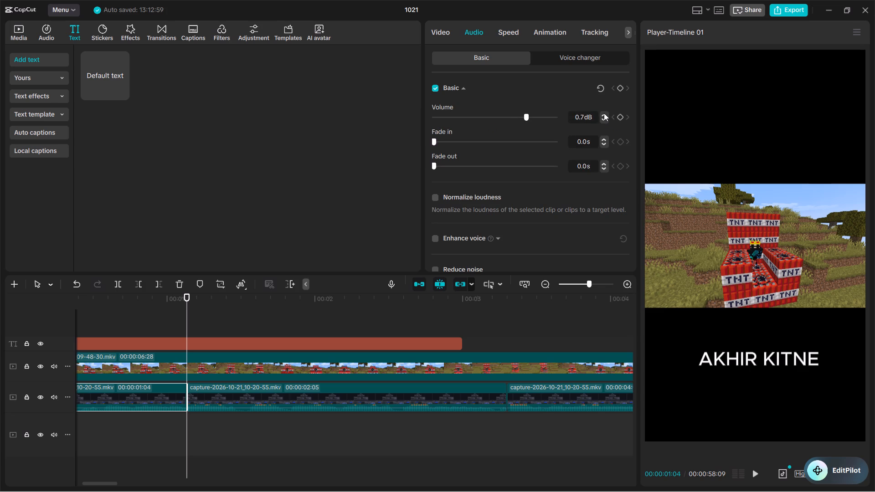
{"action": "triple_click", "coordinate": [604, 113]}
{"action": "triple_click", "coordinate": [604, 113]}
{"action": "triple_click", "coordinate": [604, 113]}
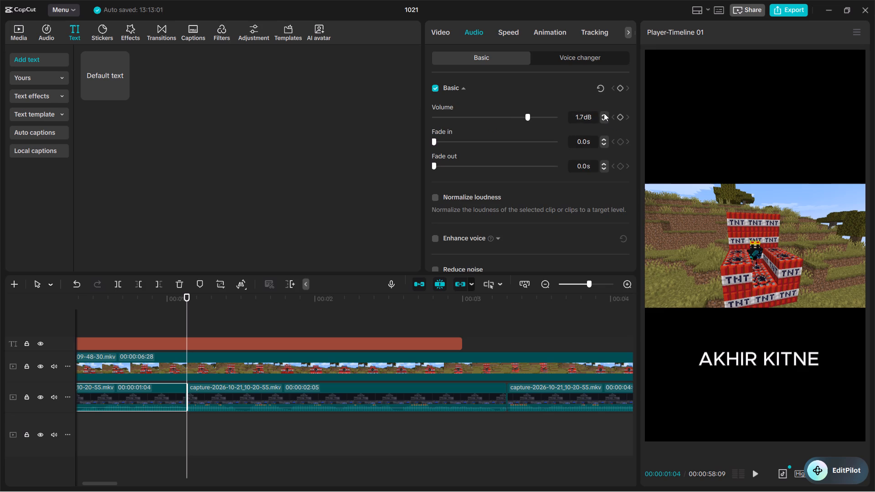
{"action": "left_click", "coordinate": [604, 113]}
{"action": "left_click", "coordinate": [604, 113]}
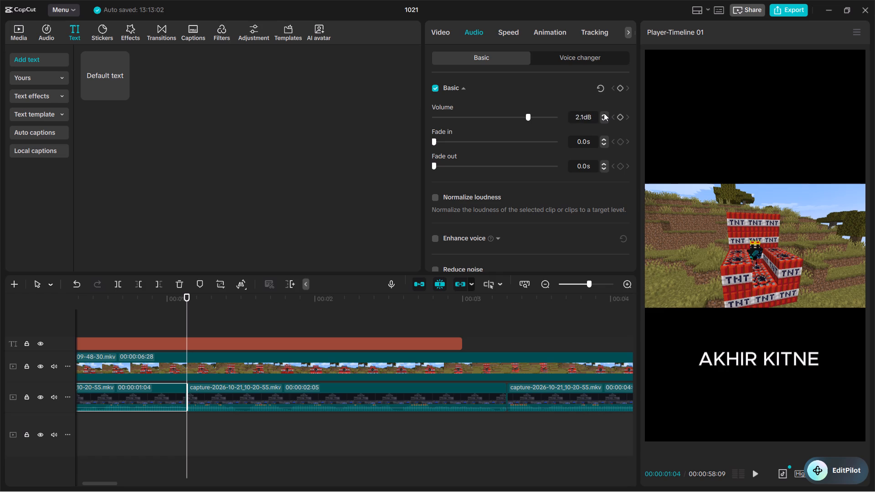
{"action": "triple_click", "coordinate": [604, 113]}
{"action": "triple_click", "coordinate": [604, 113]}
{"action": "left_click", "coordinate": [604, 113]}
Play the opening seconds to check the adjusted audio and the timing of the "AKHIR KITNE" caption.
{"action": "left_click", "coordinate": [135, 333]}
{"action": "left_click_drag", "start_coordinate": [135, 333], "coordinate": [0, 364]}
{"action": "key", "text": "space"}
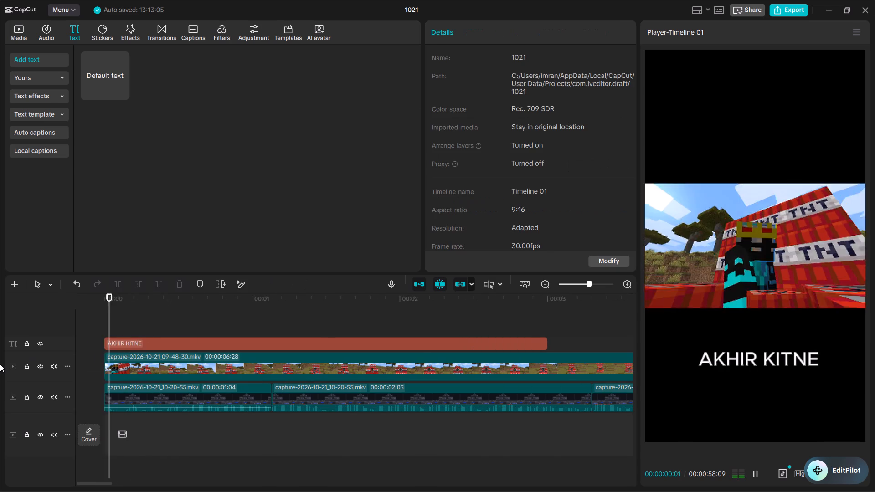
{"action": "key", "text": "space"}
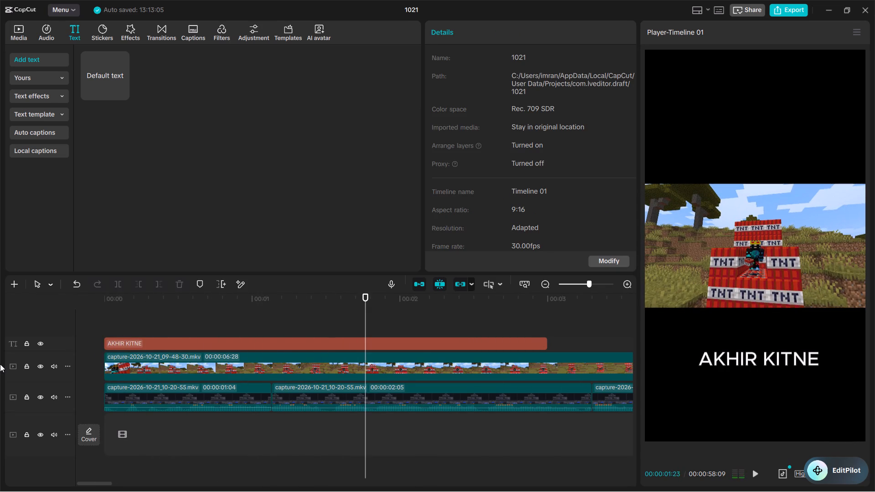
{"action": "key", "text": "ctrl+minus"}
{"action": "key", "text": "ctrl+minus"}
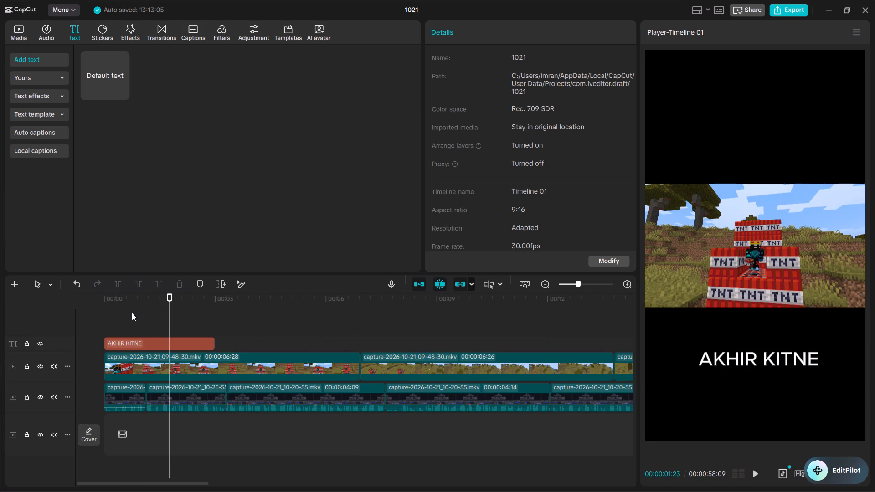
{"action": "left_click", "coordinate": [132, 313]}
{"action": "left_click", "coordinate": [132, 313]}
{"action": "key", "text": "space"}
{"action": "key", "text": "space"}
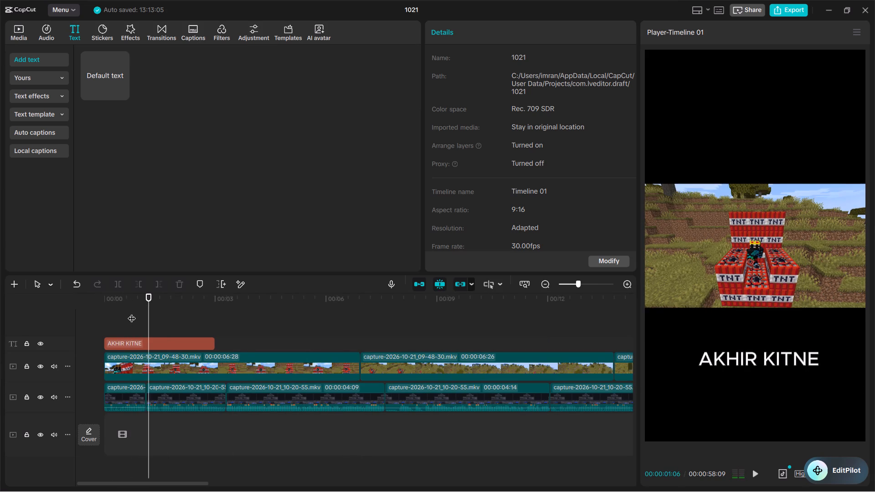
Shorten the "AKHIR KITNE" caption against playback so that it ends at 00:00:00:17.
{"action": "key", "text": "ctrl+plus"}
{"action": "key", "text": "ctrl+plus"}
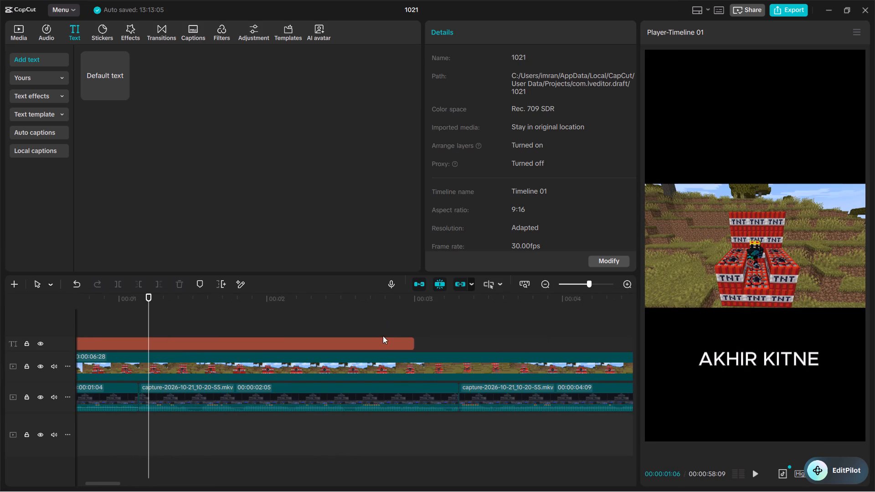
{"action": "left_click", "coordinate": [383, 338]}
{"action": "left_click_drag", "start_coordinate": [414, 340], "coordinate": [68, 356]}
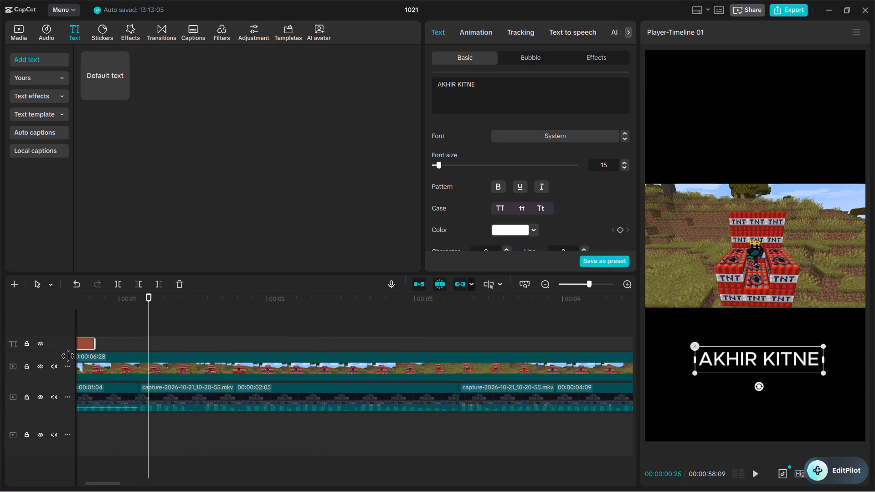
{"action": "left_click_drag", "start_coordinate": [68, 356], "coordinate": [153, 354]}
{"action": "left_click", "coordinate": [125, 294]}
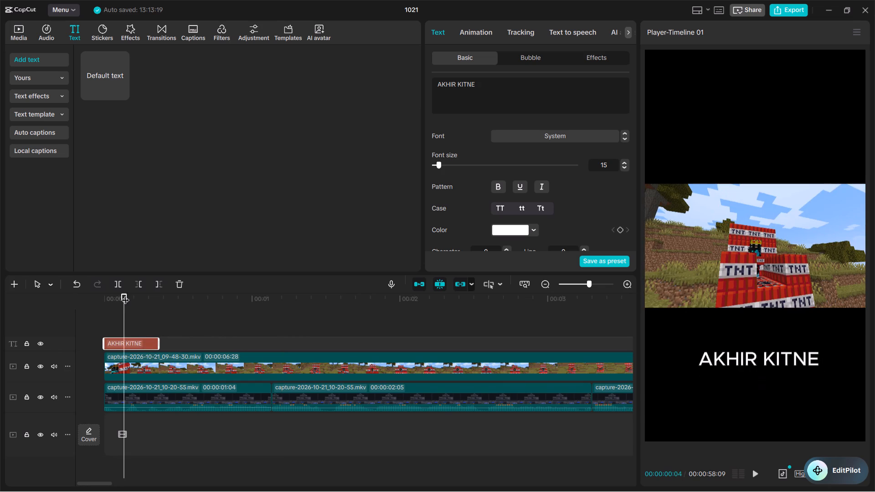
{"action": "left_click_drag", "start_coordinate": [122, 308], "coordinate": [18, 352]}
{"action": "key", "text": "space"}
{"action": "key", "text": "space"}
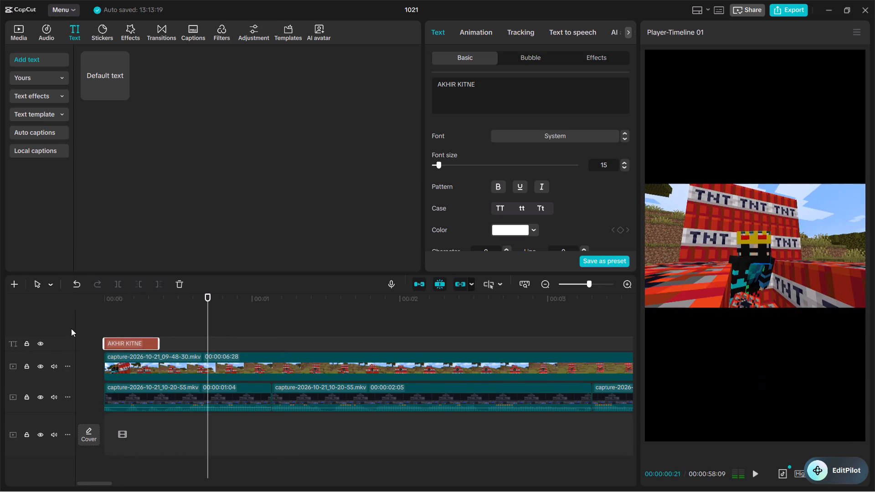
{"action": "left_click_drag", "start_coordinate": [160, 348], "coordinate": [185, 344]}
Paste a copy of the "AKHIR KITNE" caption directly after the original, at 00:00:00:17.
{"action": "left_click", "coordinate": [185, 318]}
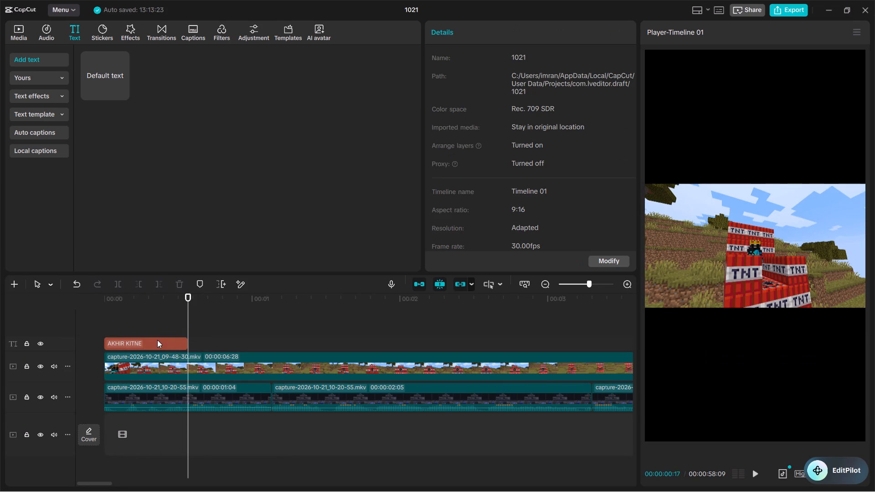
{"action": "left_click", "coordinate": [161, 344]}
{"action": "key", "text": "ctrl+c"}
{"action": "key", "text": "ctrl+v"}
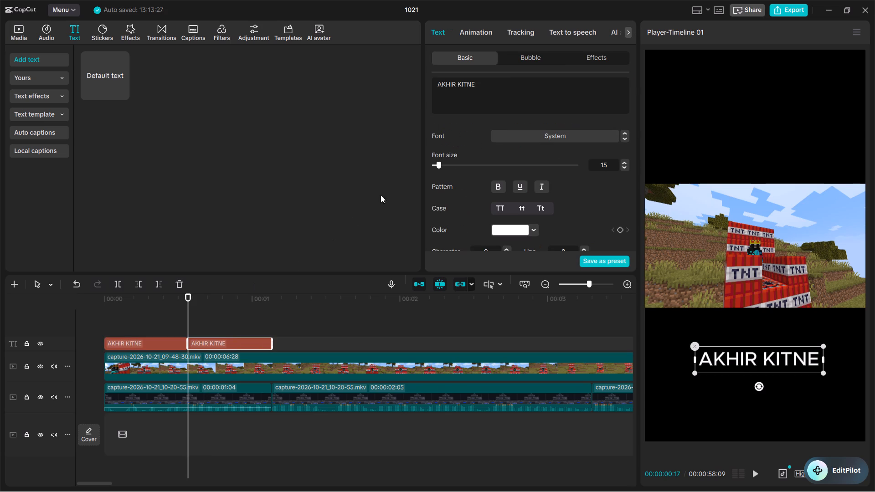
Replace the copied caption's wording with "TNT LAGENGE".
{"action": "triple_click", "coordinate": [500, 95]}
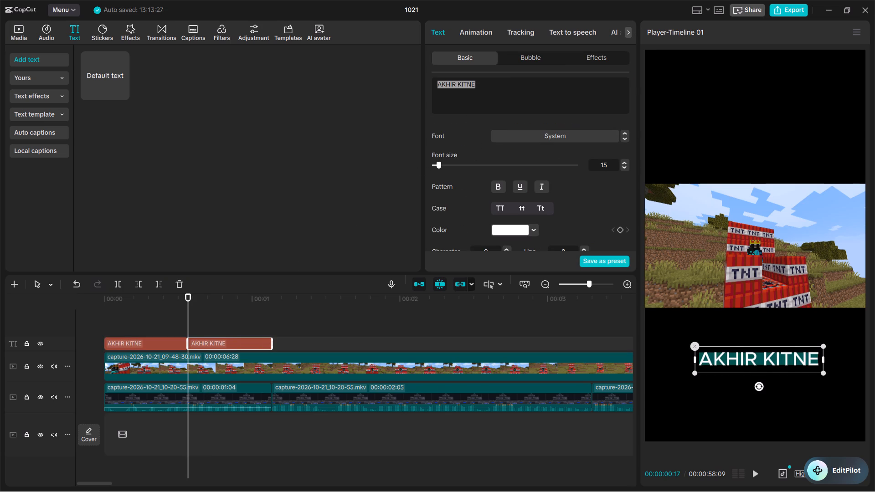
{"action": "key", "text": "BackSpace"}
{"action": "type", "text": "TNT"}
{"action": "key", "text": "space"}
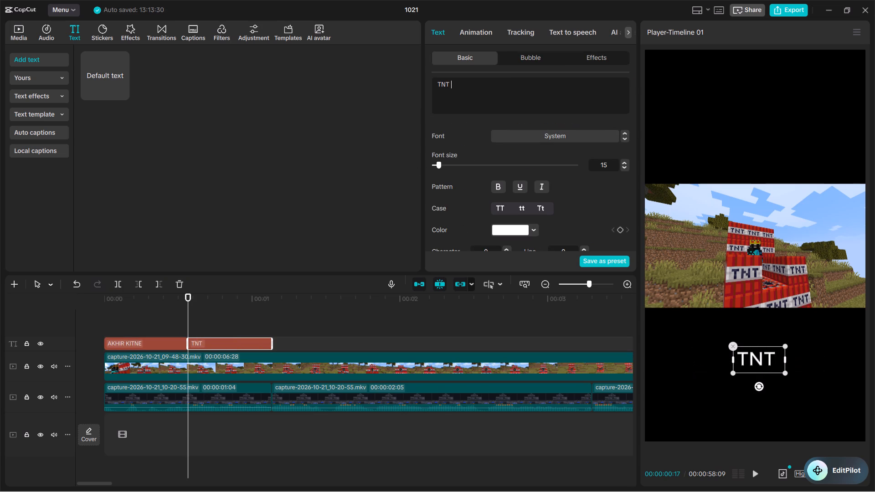
{"action": "type", "text": "LAGEG"}
{"action": "key", "text": "BackSpace"}
{"action": "type", "text": "NGE"}
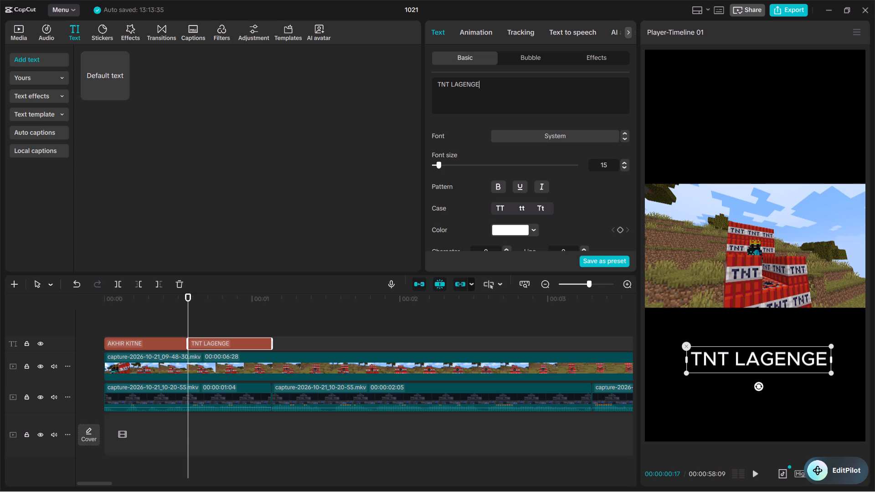
Play through the captioned opening and paste another caption copy directly after "TNT LAGENGE", at 00:00:01:04.
{"action": "left_click", "coordinate": [155, 316]}
{"action": "left_click_drag", "start_coordinate": [155, 316], "coordinate": [0, 354]}
{"action": "key", "text": "space"}
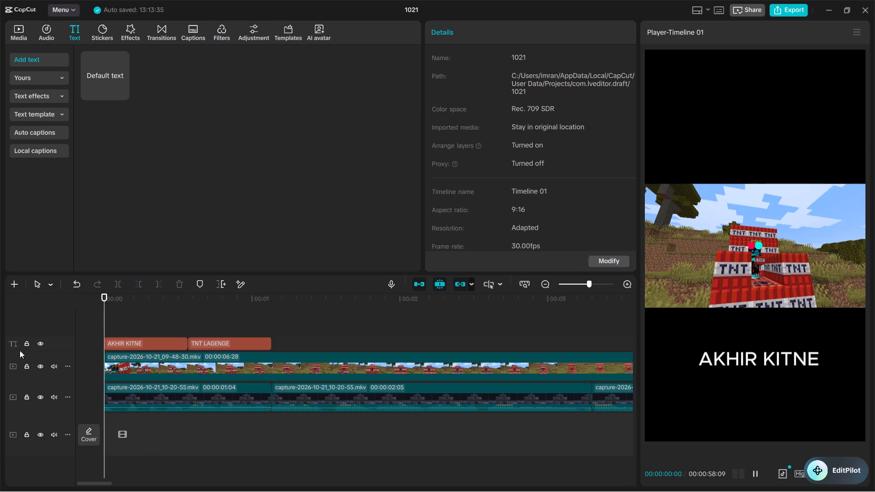
{"action": "key", "text": "space"}
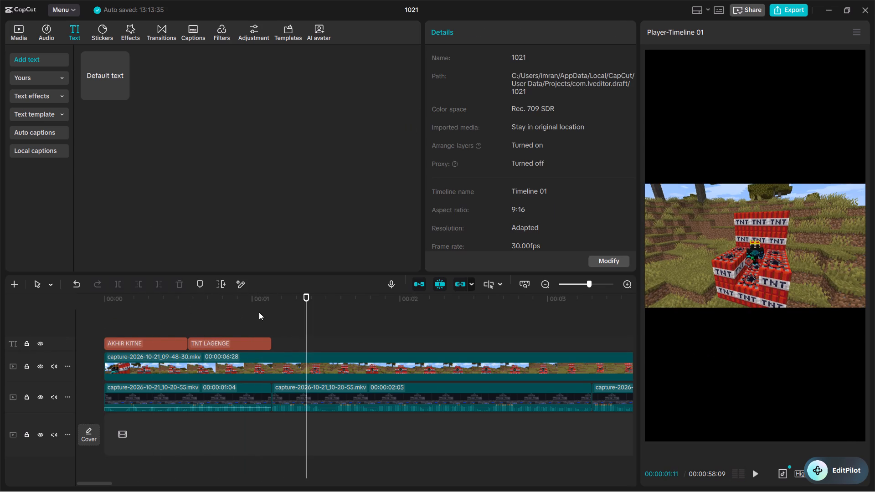
{"action": "left_click", "coordinate": [261, 312]}
{"action": "key", "text": "space"}
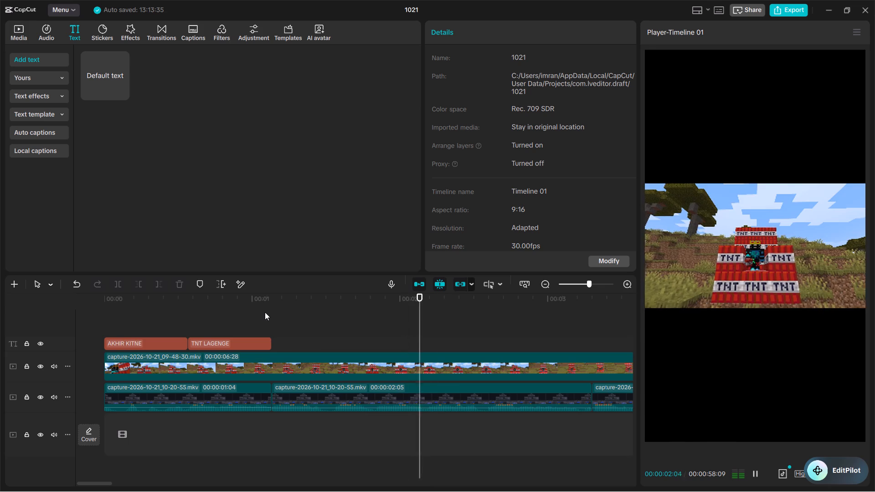
{"action": "key", "text": "space"}
{"action": "left_click", "coordinate": [271, 313]}
{"action": "key", "text": "ctrl+v"}
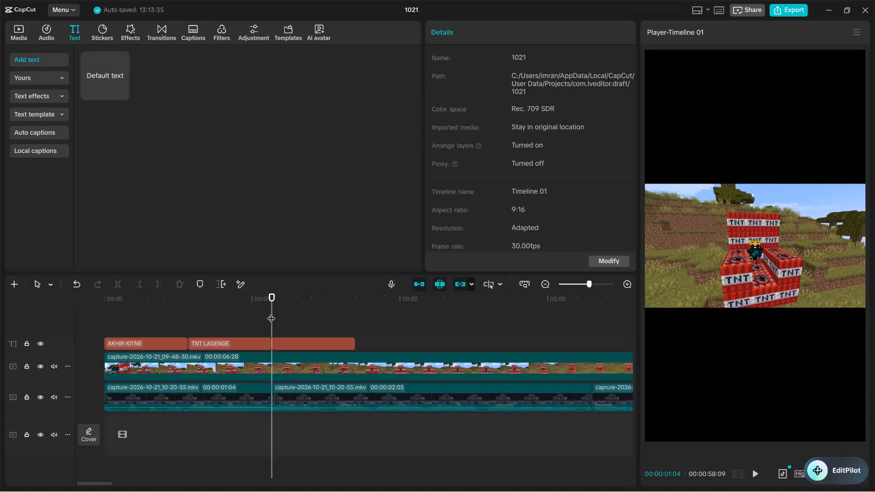
Replace the wording of the caption copy that starts at 00:00:01:04 with "IS PURE".
{"action": "left_click", "coordinate": [500, 63]}
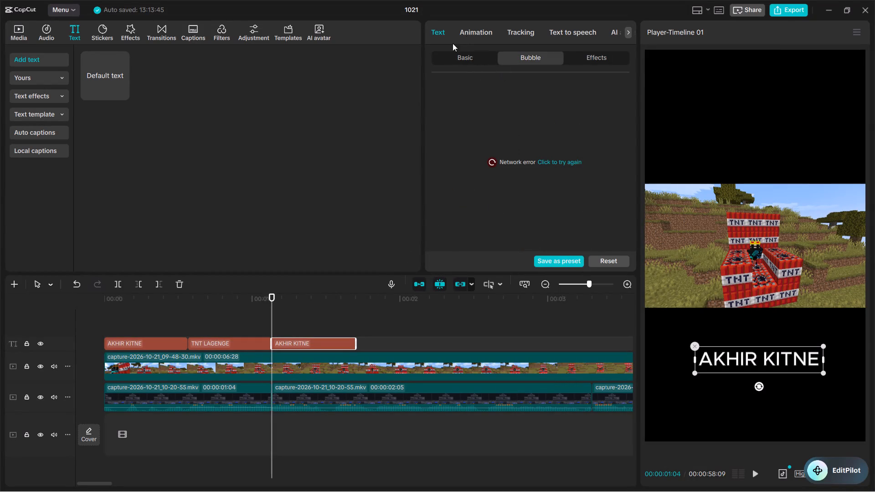
{"action": "left_click", "coordinate": [465, 53]}
{"action": "triple_click", "coordinate": [507, 97]}
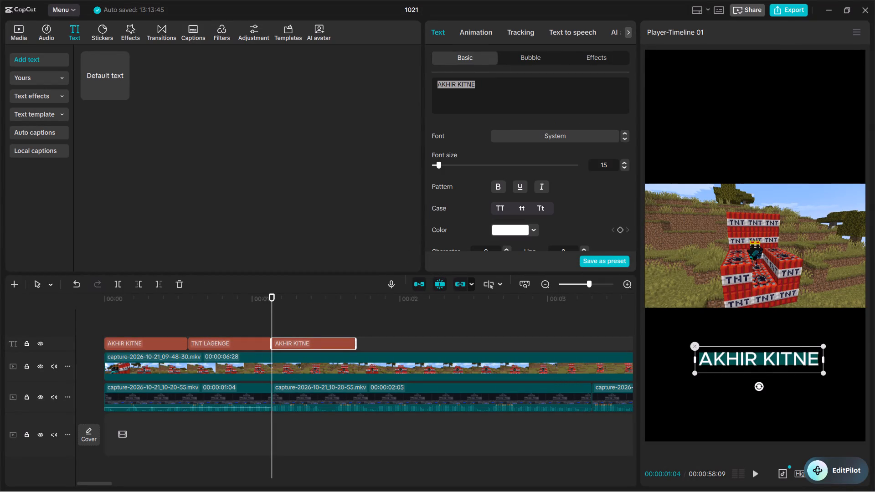
{"action": "key", "text": "BackSpace"}
{"action": "type", "text": "IS"}
{"action": "key", "text": "space"}
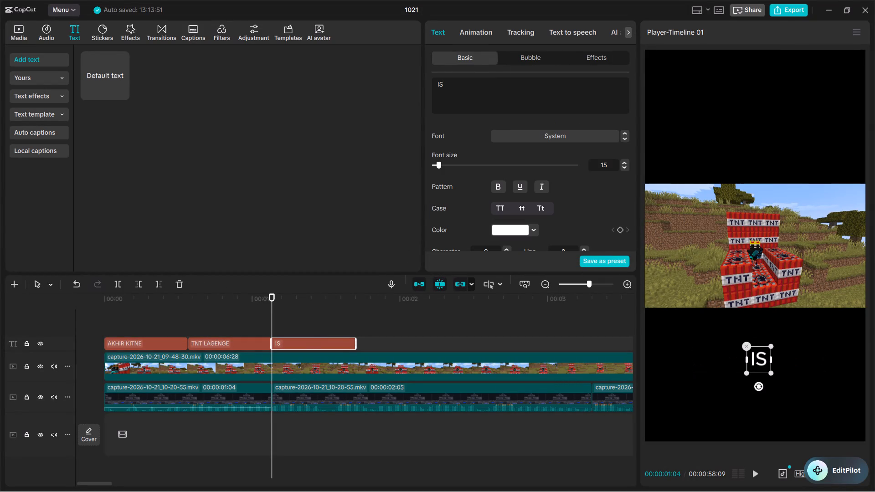
{"action": "type", "text": "PURE"}
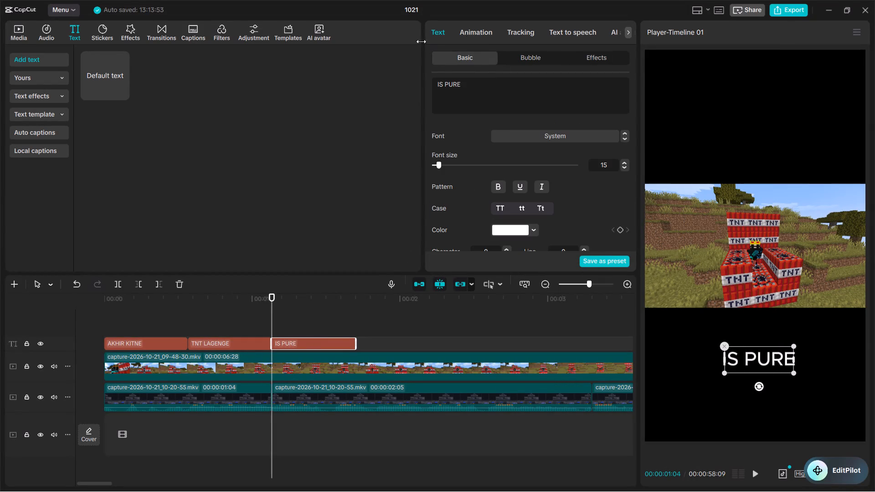
{"action": "left_click", "coordinate": [257, 324]}
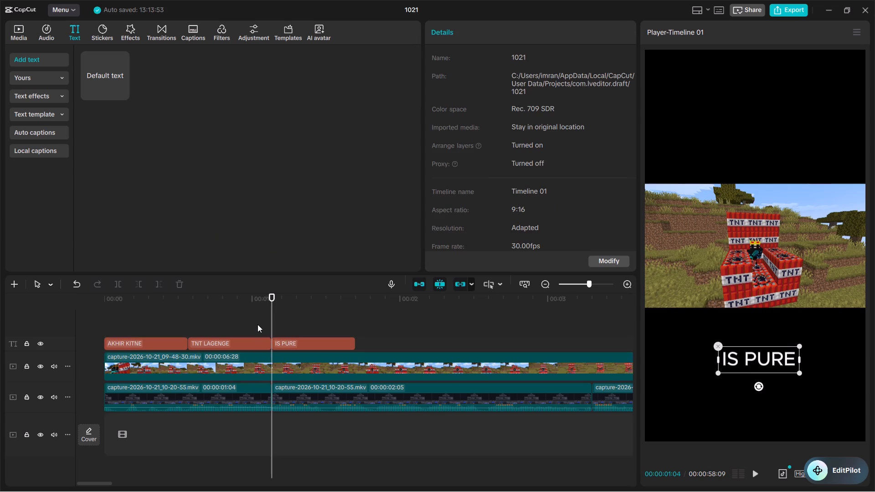
Play the audio around the end of "IS PURE" and paste another caption copy directly after it, at 00:00:01:21.
{"action": "key", "text": "space"}
{"action": "key", "text": "space"}
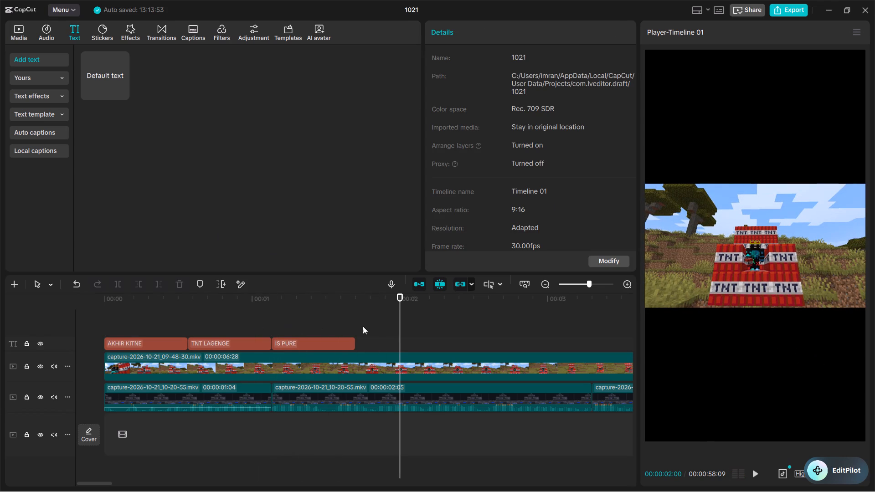
{"action": "left_click", "coordinate": [351, 323]}
{"action": "key", "text": "space"}
{"action": "key", "text": "space"}
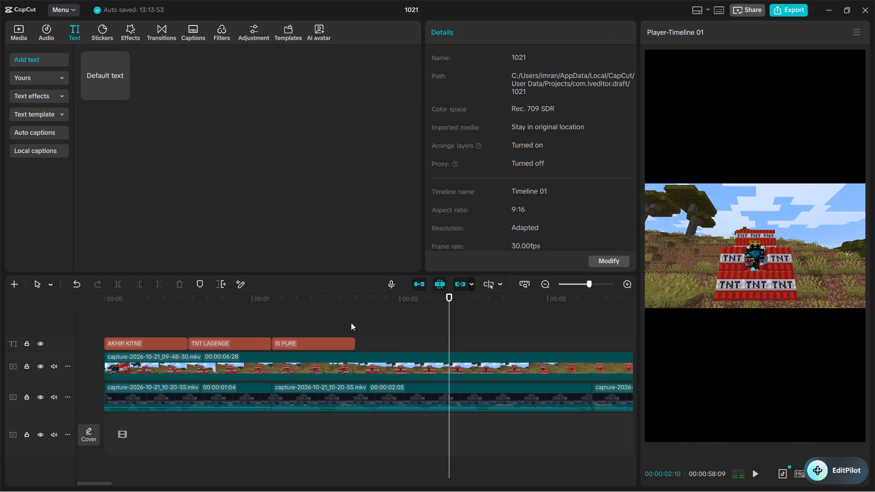
{"action": "left_click", "coordinate": [351, 323]}
{"action": "key", "text": "space"}
{"action": "key", "text": "space"}
{"action": "left_click", "coordinate": [351, 323]}
{"action": "left_click", "coordinate": [351, 323]}
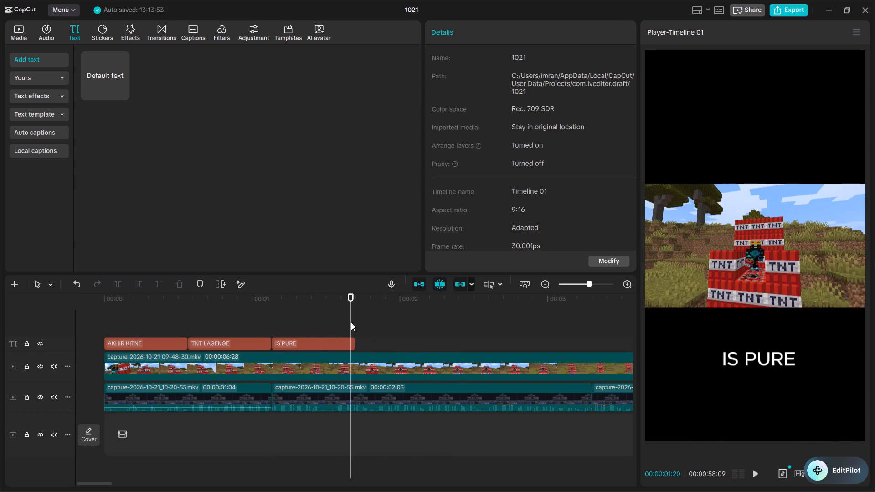
{"action": "key", "text": "ctrl+v"}
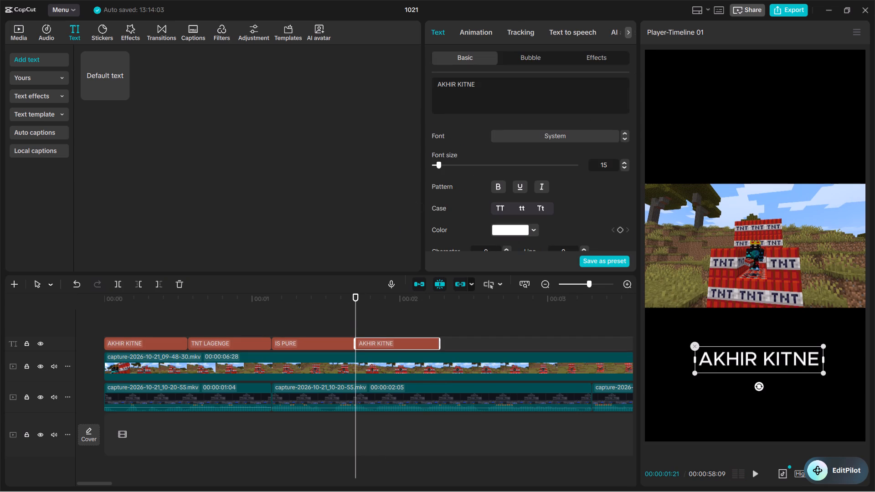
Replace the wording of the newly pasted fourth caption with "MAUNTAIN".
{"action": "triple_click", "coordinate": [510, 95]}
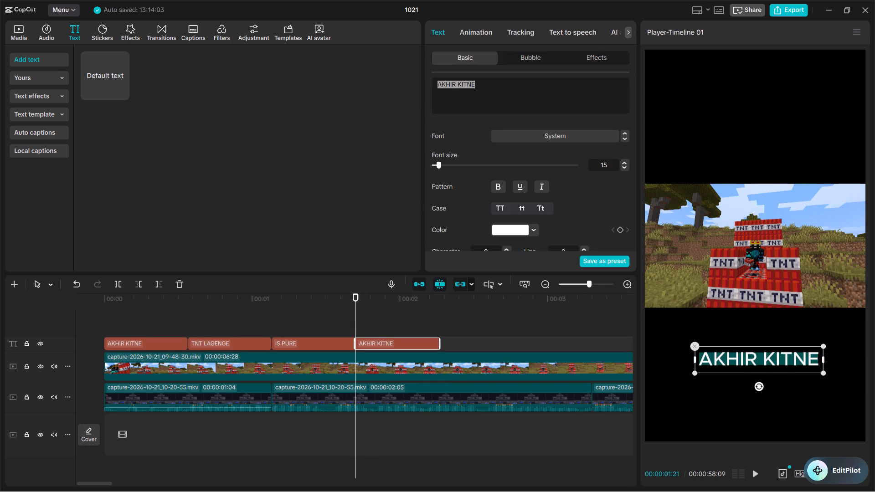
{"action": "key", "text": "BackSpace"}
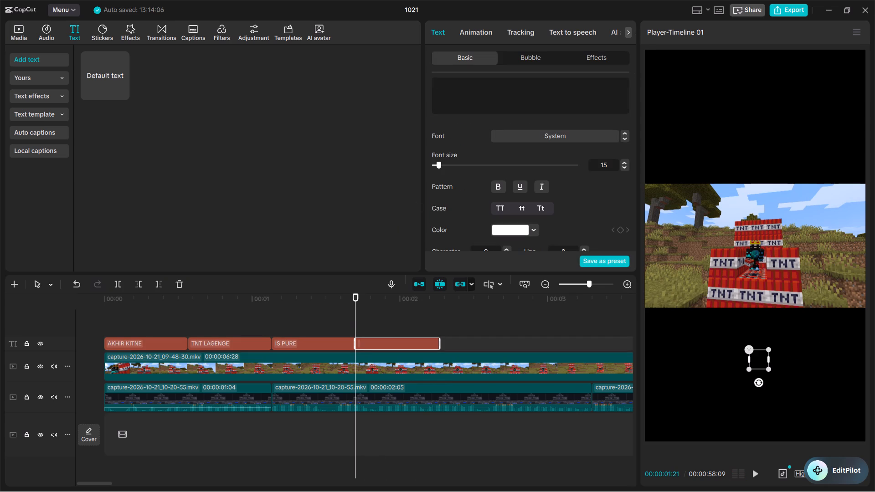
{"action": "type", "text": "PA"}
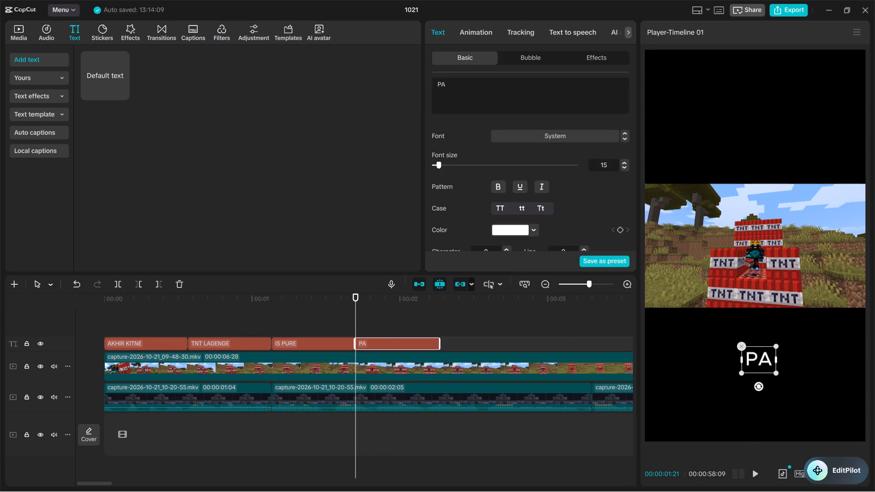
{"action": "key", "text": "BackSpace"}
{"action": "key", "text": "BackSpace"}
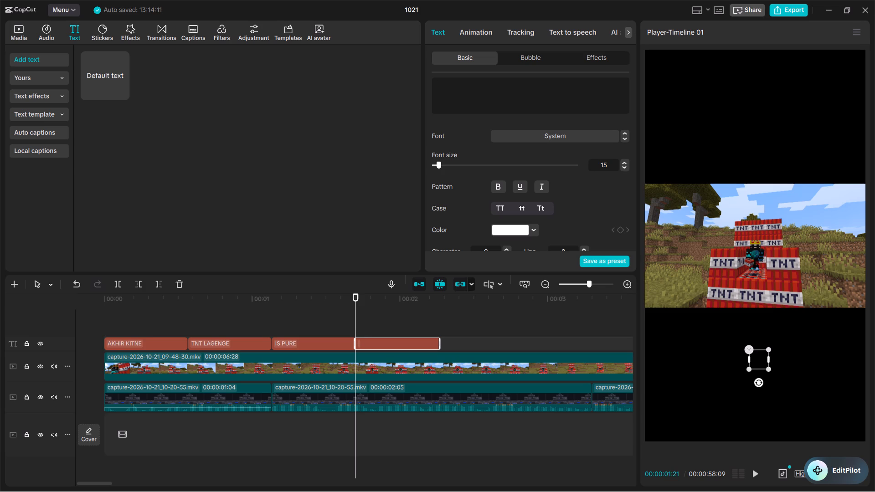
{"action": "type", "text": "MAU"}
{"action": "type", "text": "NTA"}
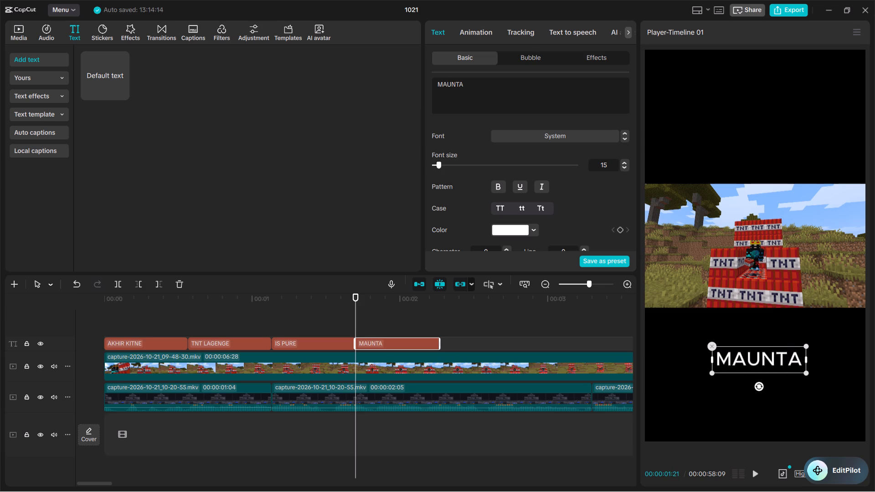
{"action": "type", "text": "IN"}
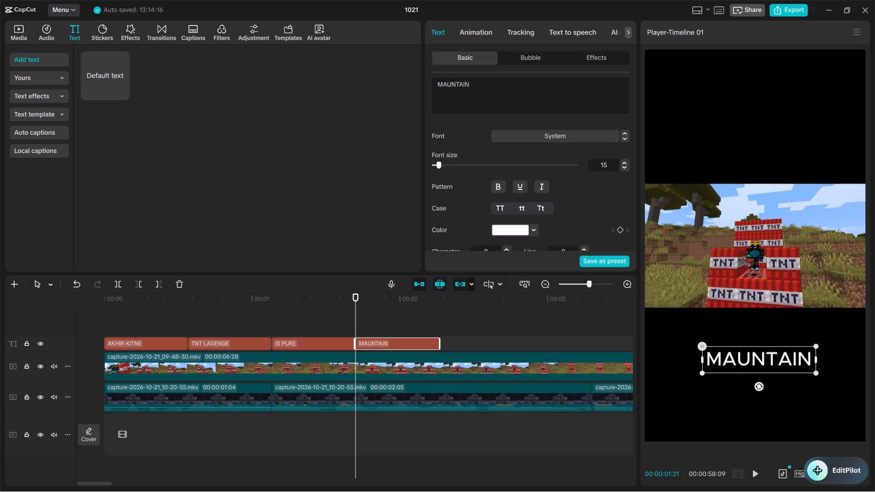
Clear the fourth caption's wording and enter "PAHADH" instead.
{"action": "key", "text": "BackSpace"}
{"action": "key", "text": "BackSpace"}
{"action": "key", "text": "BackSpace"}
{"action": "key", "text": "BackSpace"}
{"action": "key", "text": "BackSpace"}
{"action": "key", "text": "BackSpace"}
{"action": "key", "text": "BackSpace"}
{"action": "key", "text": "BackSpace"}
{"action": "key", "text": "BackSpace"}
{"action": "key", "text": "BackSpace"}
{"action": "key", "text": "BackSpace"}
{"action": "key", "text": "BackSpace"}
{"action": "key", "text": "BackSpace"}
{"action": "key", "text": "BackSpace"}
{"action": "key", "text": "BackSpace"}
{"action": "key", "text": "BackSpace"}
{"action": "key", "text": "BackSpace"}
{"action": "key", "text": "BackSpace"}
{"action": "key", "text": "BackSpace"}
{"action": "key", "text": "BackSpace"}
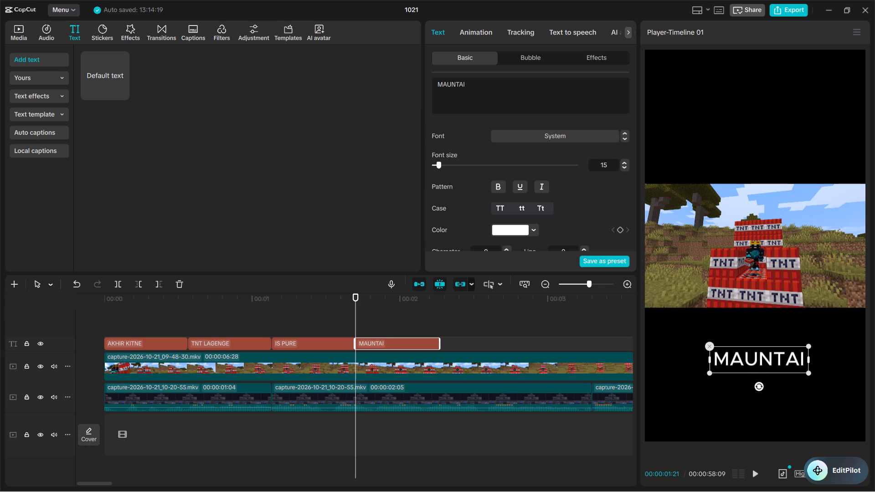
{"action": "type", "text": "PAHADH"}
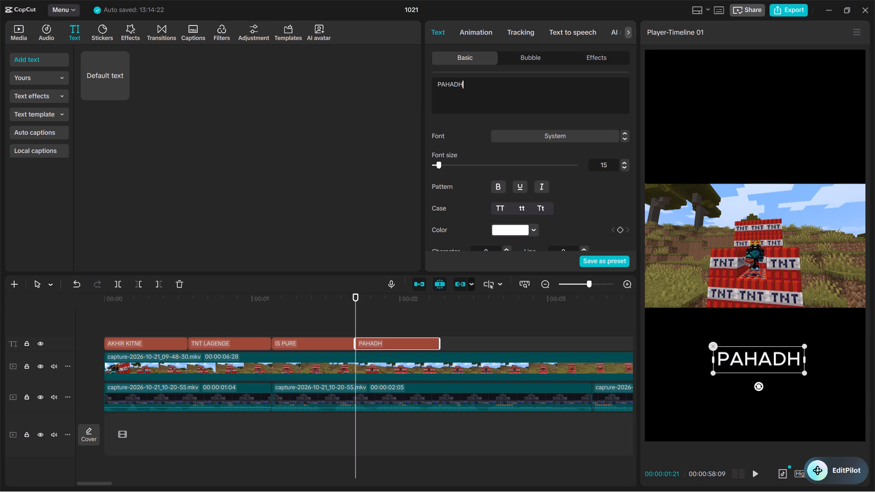
Replace the fourth caption's wording with "MOUNTAIN".
{"action": "left_click", "coordinate": [510, 95]}
{"action": "key", "text": "BackSpace"}
{"action": "key", "text": "BackSpace"}
{"action": "key", "text": "BackSpace"}
{"action": "key", "text": "BackSpace"}
{"action": "key", "text": "BackSpace"}
{"action": "key", "text": "BackSpace"}
{"action": "key", "text": "BackSpace"}
{"action": "key", "text": "BackSpace"}
{"action": "key", "text": "BackSpace"}
{"action": "key", "text": "BackSpace"}
{"action": "key", "text": "BackSpace"}
{"action": "key", "text": "BackSpace"}
{"action": "key", "text": "BackSpace"}
{"action": "key", "text": "BackSpace"}
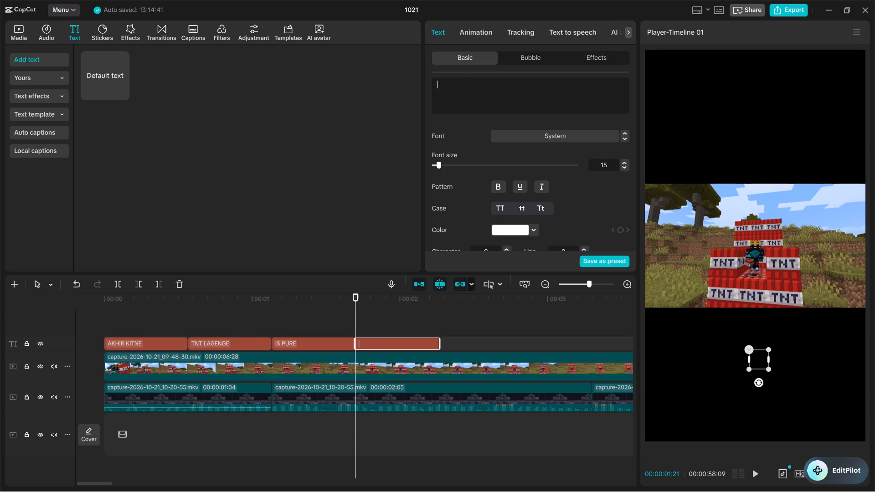
{"action": "type", "text": "MO"}
{"action": "key", "text": "u"}
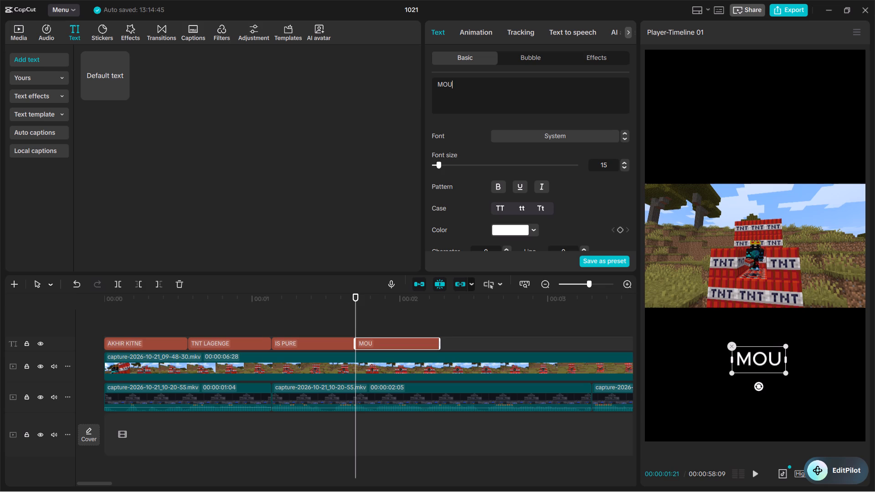
{"action": "key", "text": "n"}
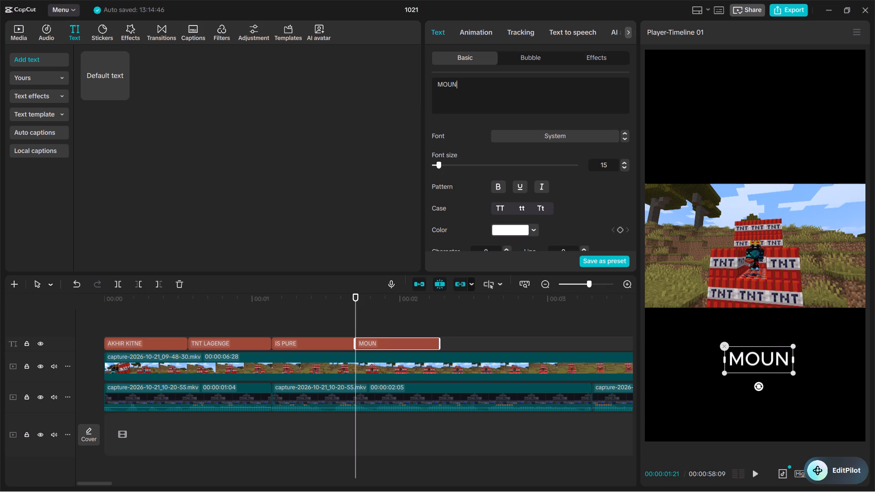
{"action": "type", "text": "TAIN"}
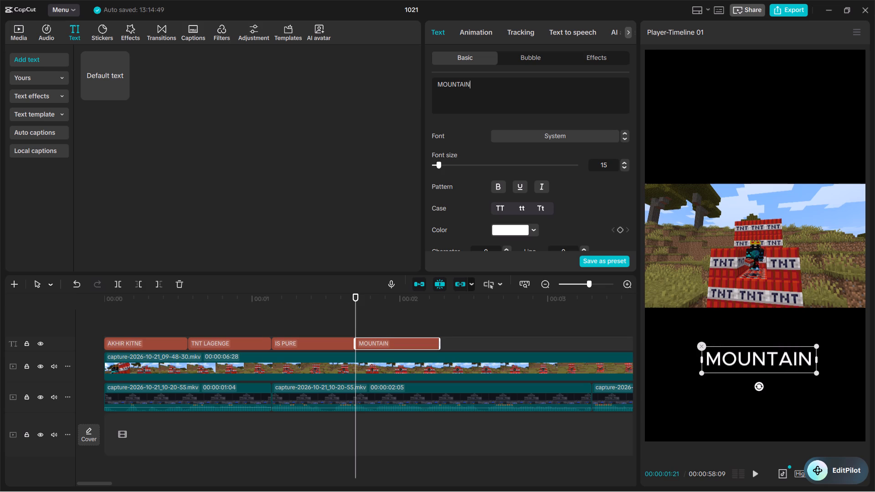
{"action": "key", "text": "F2"}
Play through the "MOUNTAIN" caption and place the playhead at its end, at 00:00:02:08.
{"action": "left_click", "coordinate": [355, 324]}
{"action": "key", "text": "space"}
{"action": "key", "text": "space"}
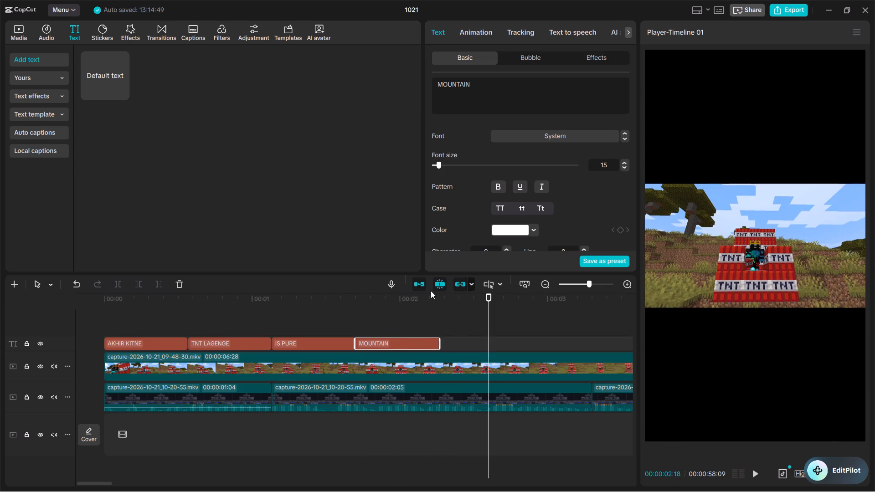
{"action": "left_click", "coordinate": [431, 291]}
{"action": "left_click", "coordinate": [441, 314]}
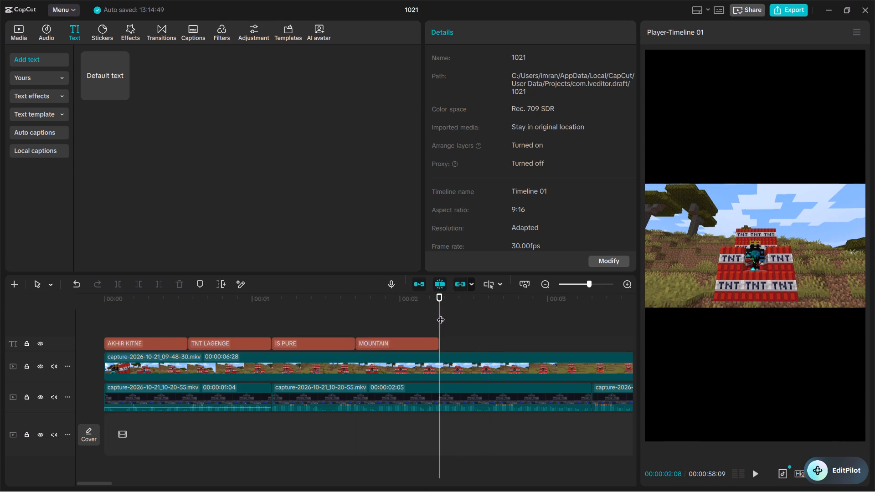